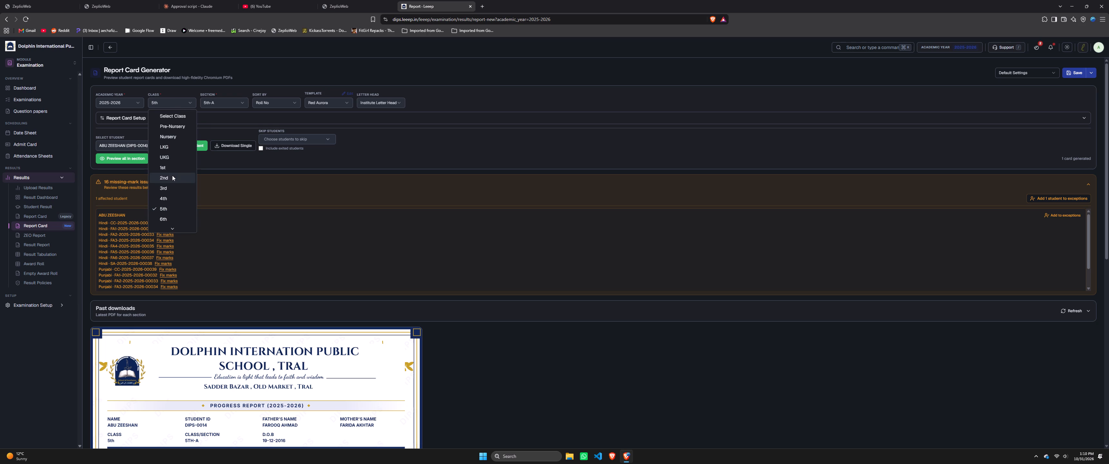
left_click(172, 175)
left_click(220, 102)
double_click(216, 121)
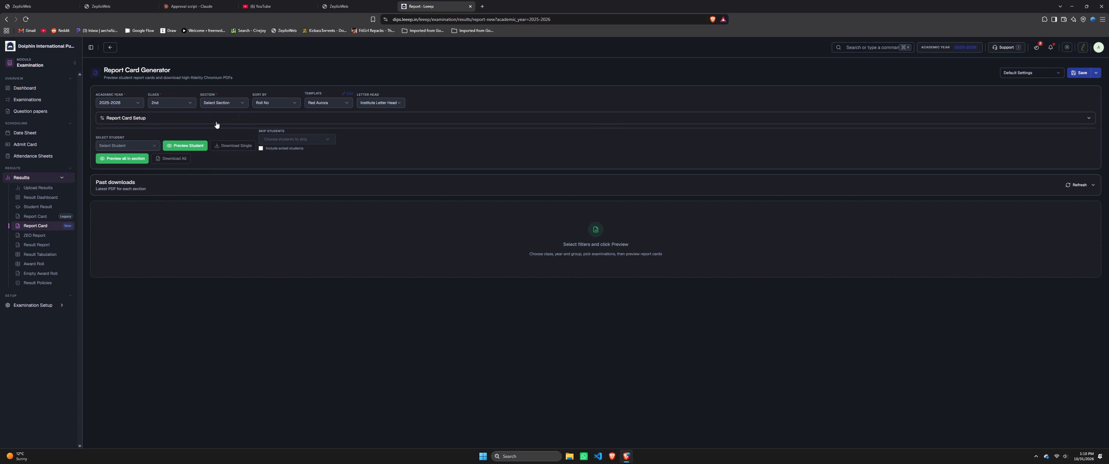
left_click(216, 104)
left_click(213, 129)
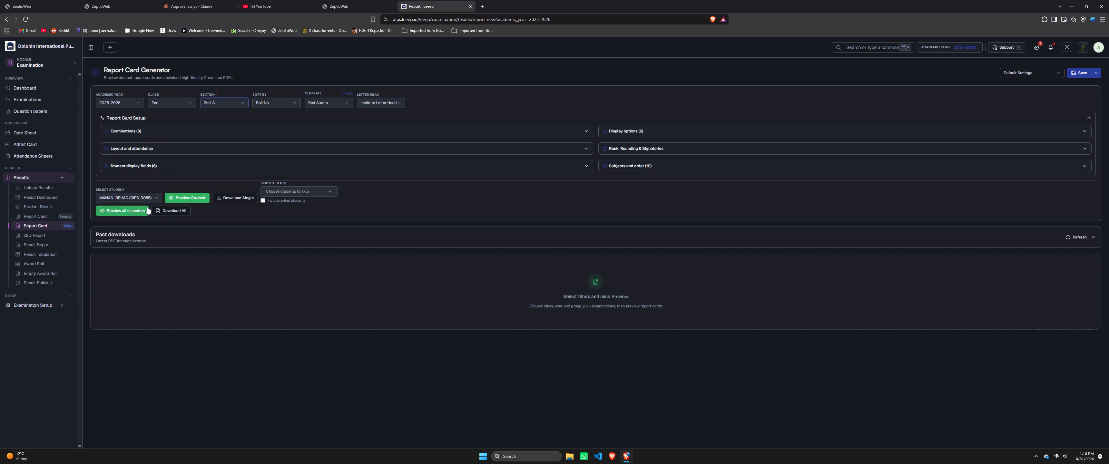
left_click(182, 198)
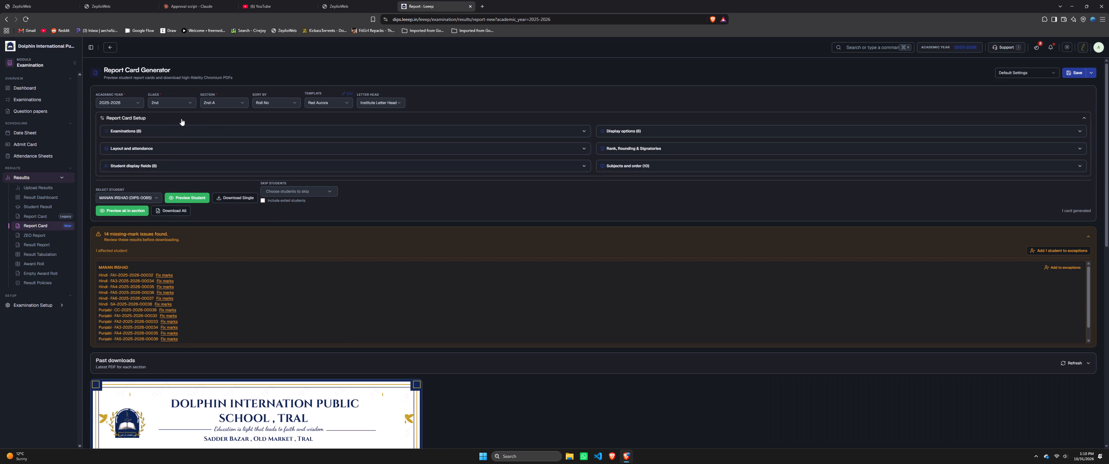
Examine the 2nd-A report card preview, including its missing-mark issues, subject rows, totals, performance chart and signatures.
left_click(181, 119)
scroll(225, 270, "down", 5)
scroll(240, 312, "down", 2)
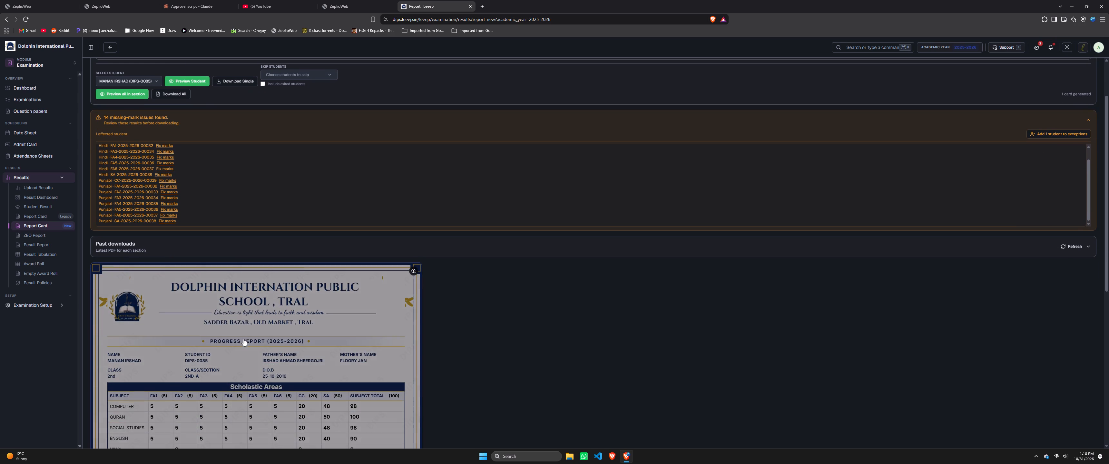
scroll(243, 335, "down", 4)
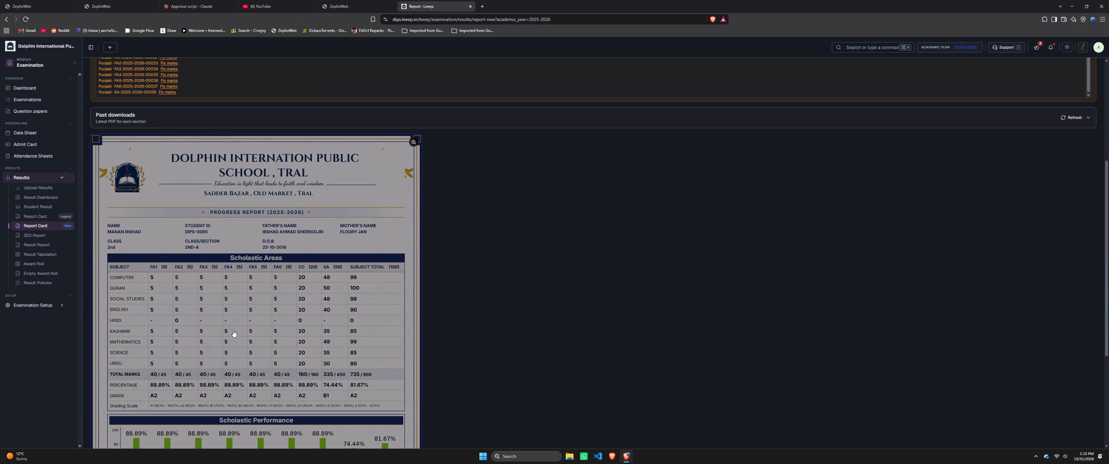
scroll(235, 330, "down", 4)
left_click(460, 271)
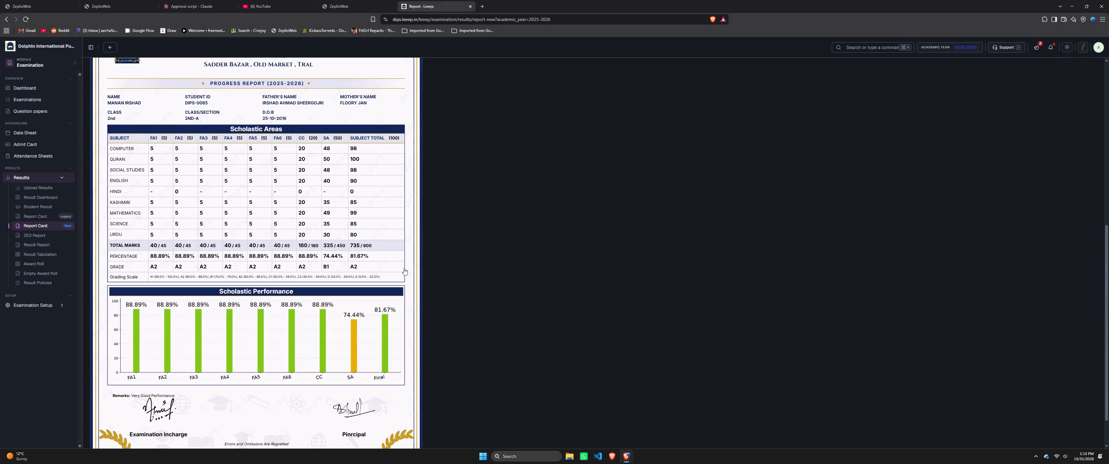
scroll(404, 268, "down", 4)
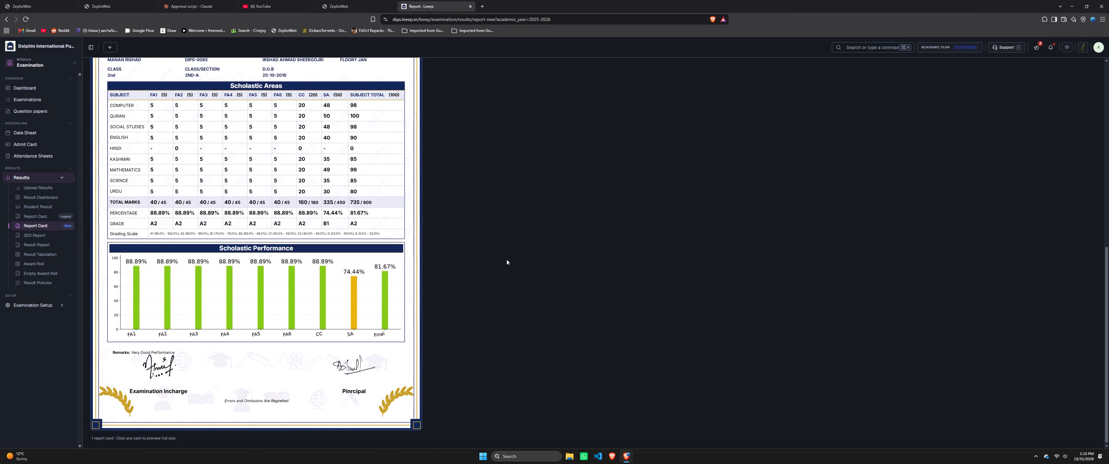
scroll(506, 259, "down", 1)
scroll(319, 239, "up", 3)
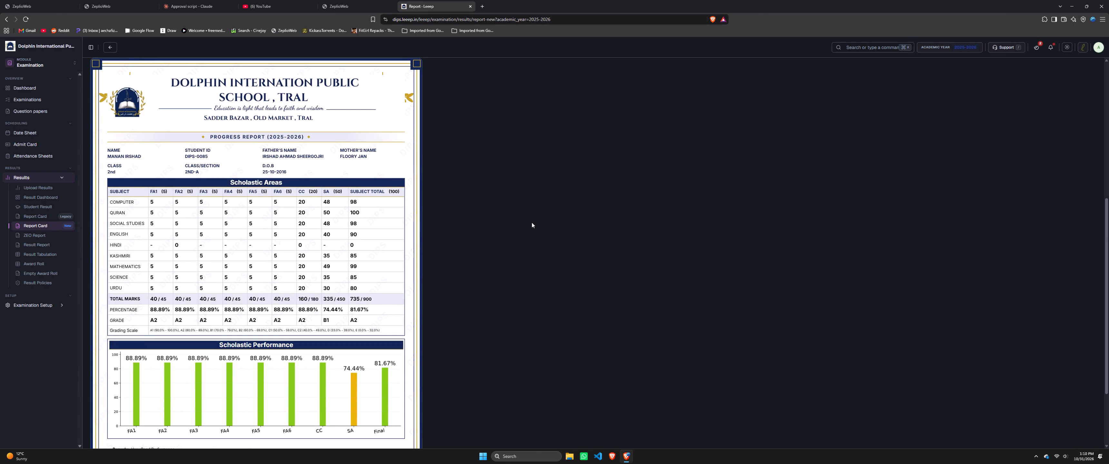
scroll(532, 222, "up", 10)
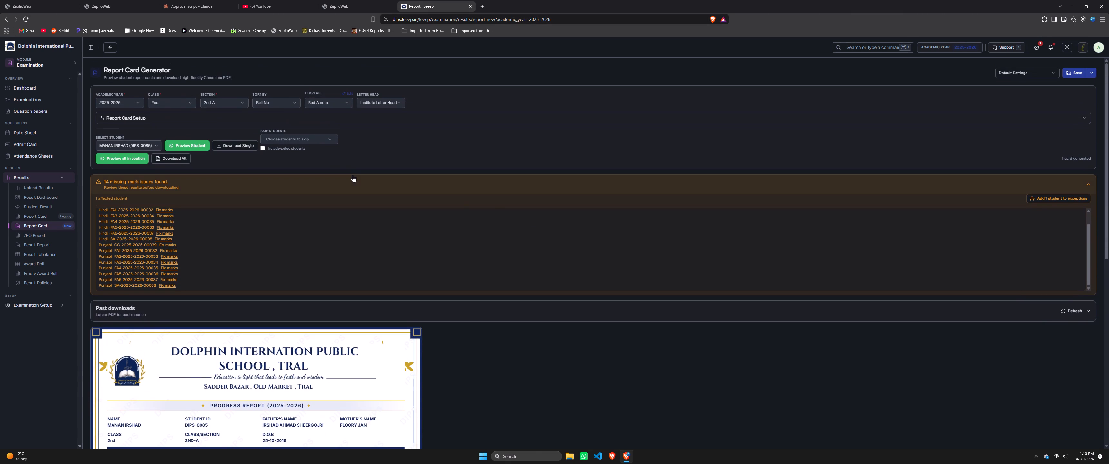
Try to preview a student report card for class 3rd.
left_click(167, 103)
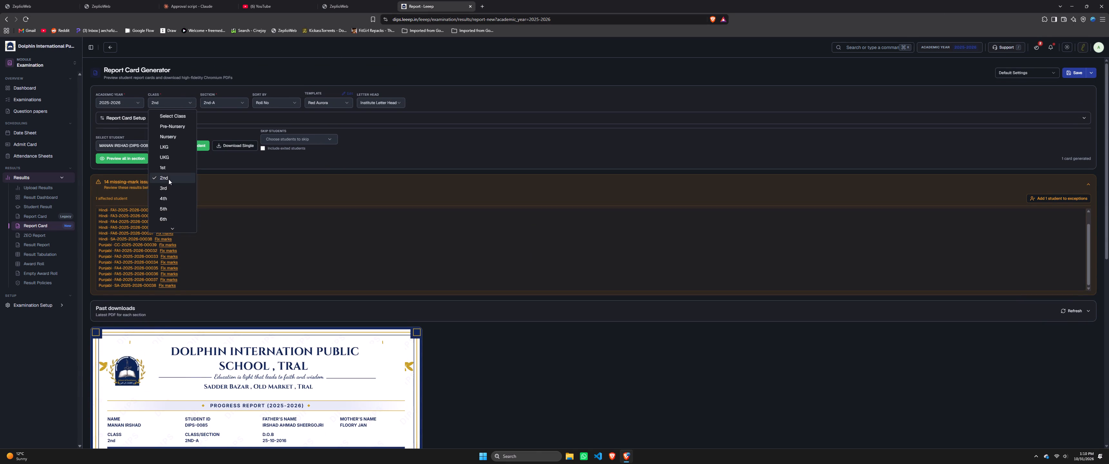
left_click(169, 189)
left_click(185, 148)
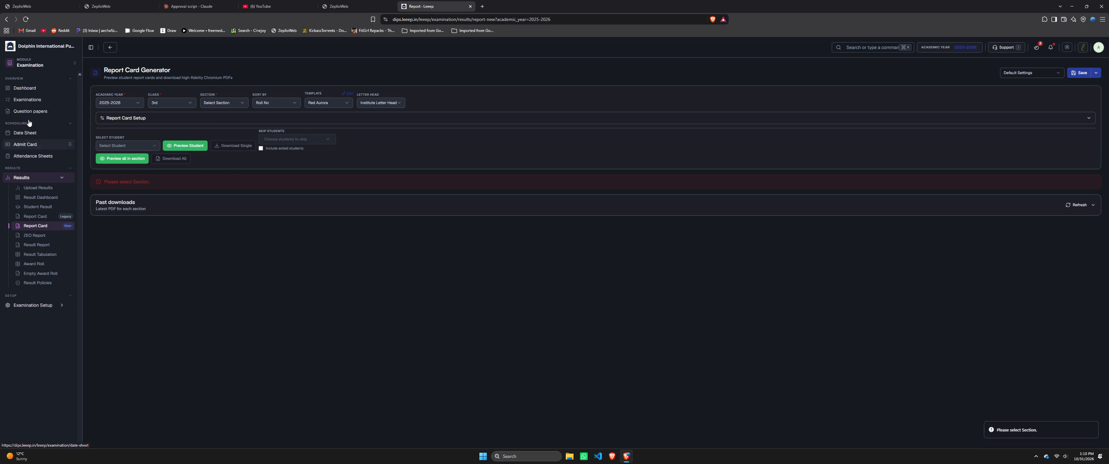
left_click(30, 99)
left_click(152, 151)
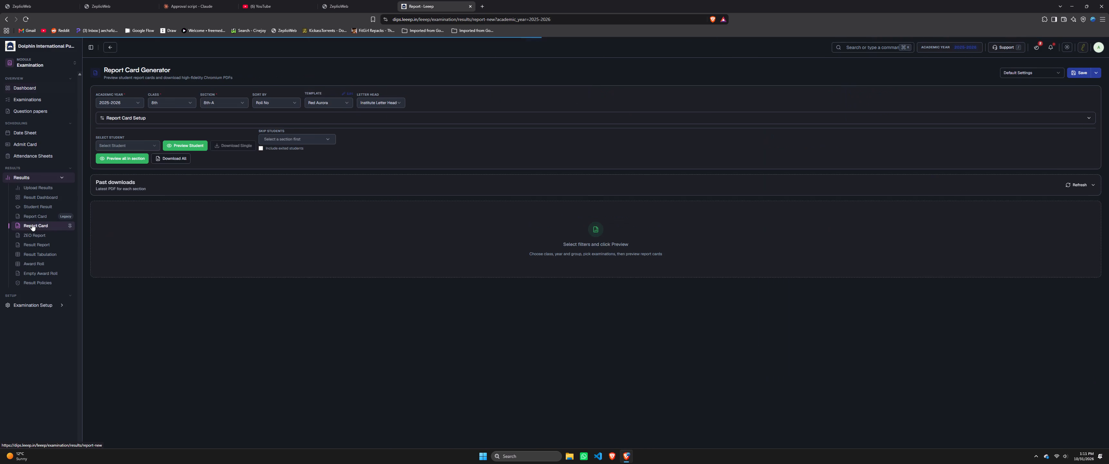
Preview the selected 8th-A student's report card and review its missing-mark issues and subject rows.
left_click(188, 143)
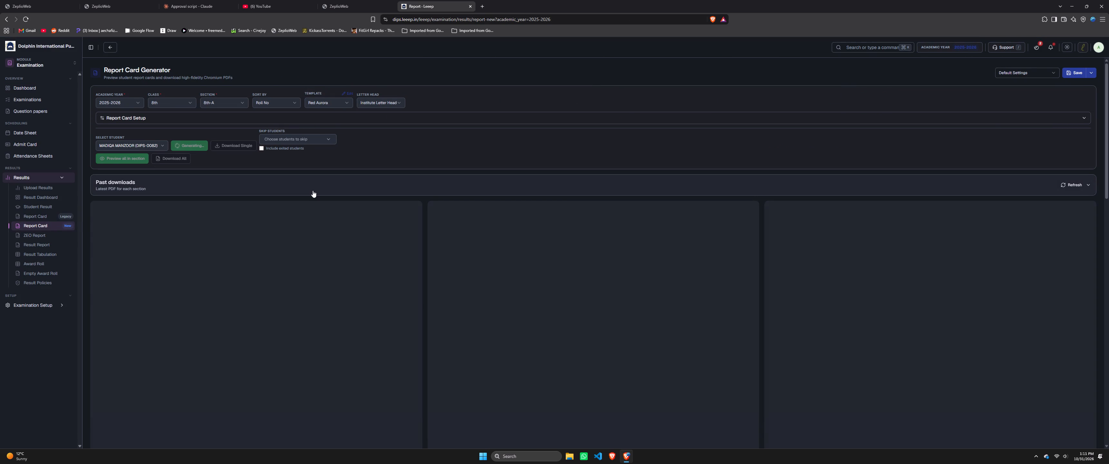
scroll(313, 203, "down", 5)
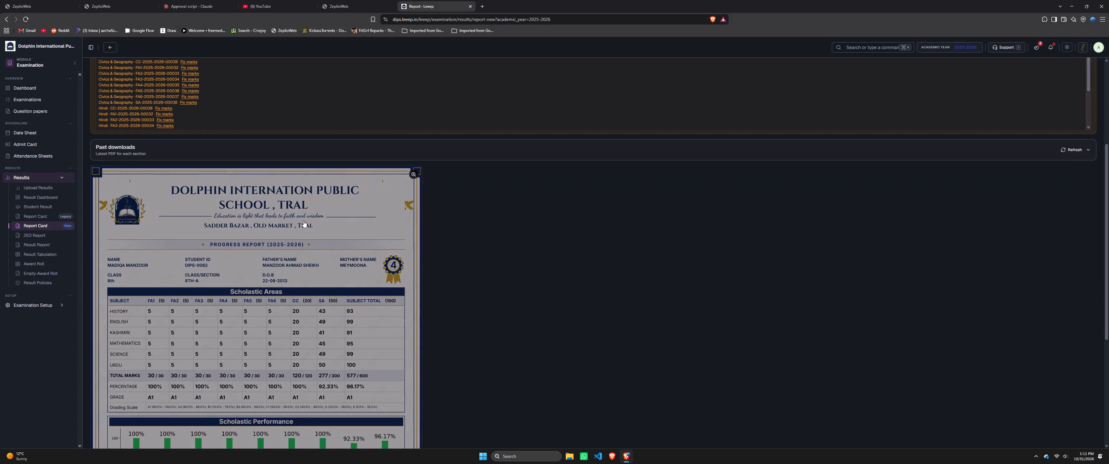
scroll(488, 177, "up", 6)
Set the class to 7th with section 7th-A, preview the selected student's report card, and review its subjects, totals and chart.
left_click(177, 106)
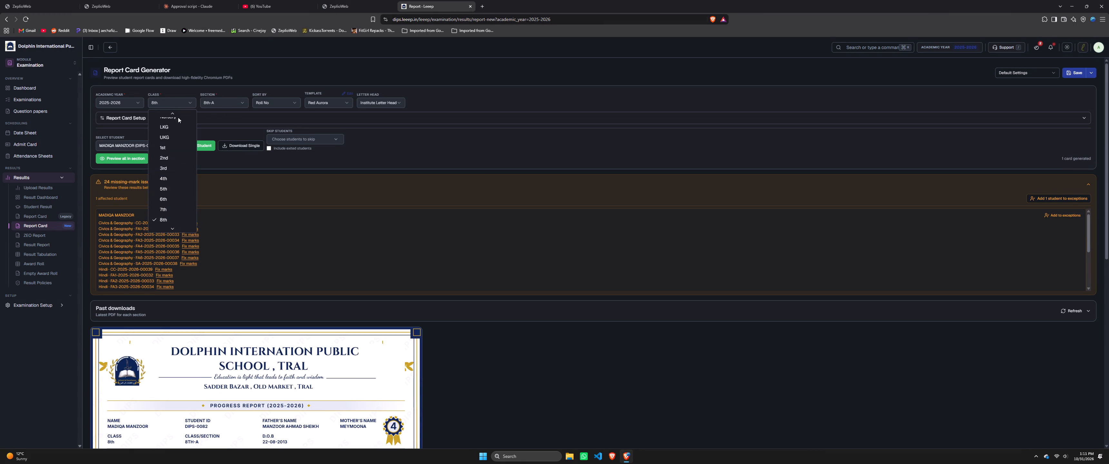
left_click(167, 215)
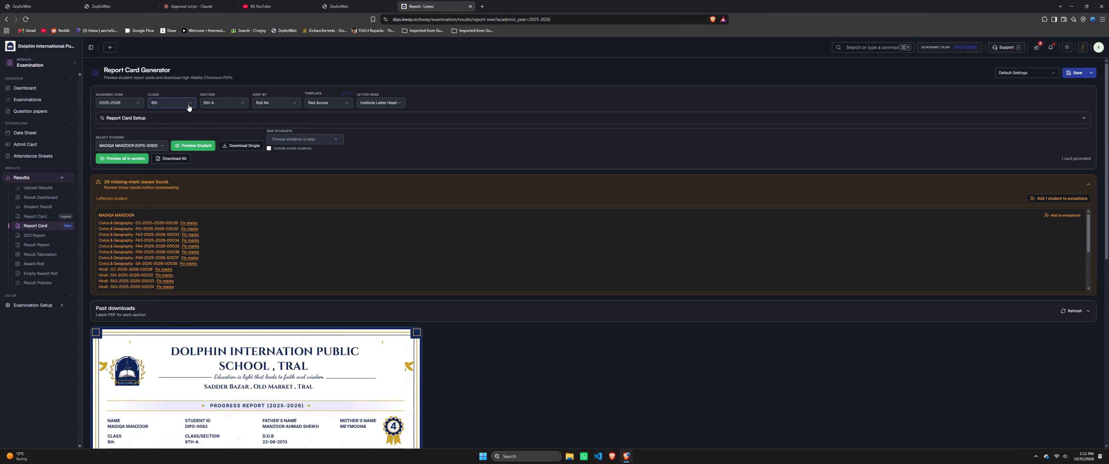
left_click(234, 99)
left_click(187, 103)
left_click(187, 103)
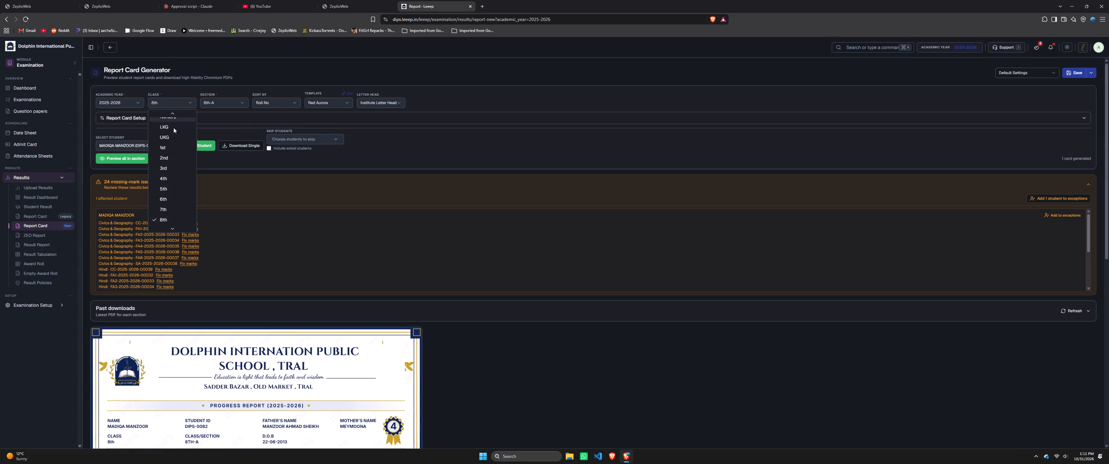
left_click(169, 206)
left_click(215, 103)
left_click(216, 122)
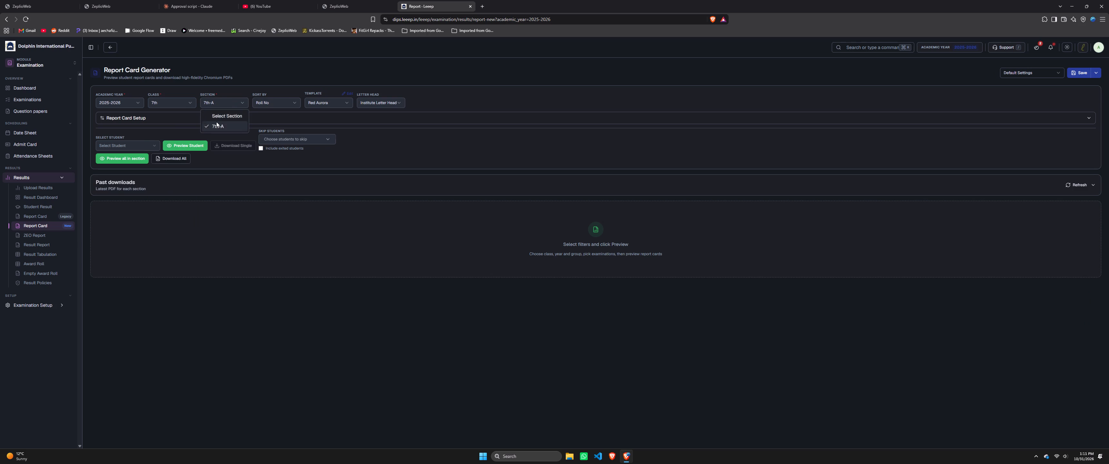
left_click(187, 145)
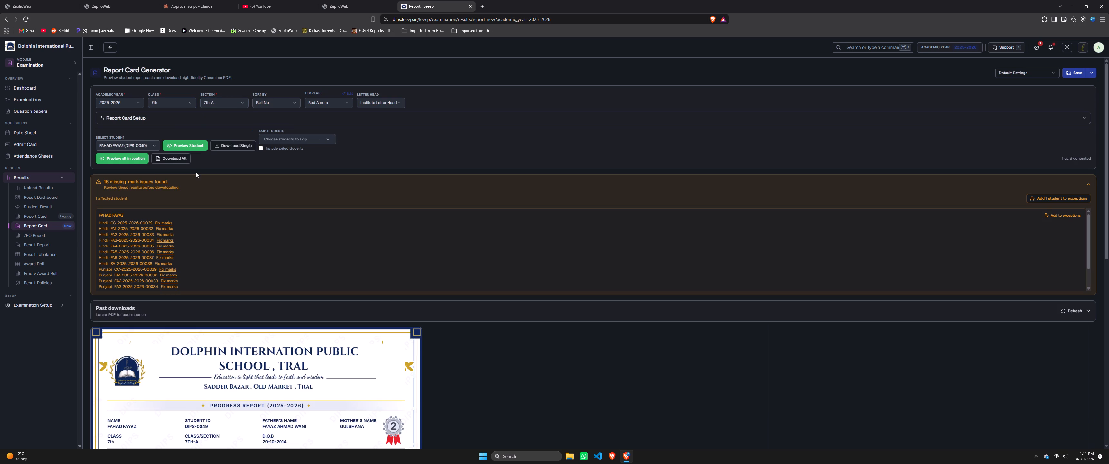
scroll(196, 172, "down", 11)
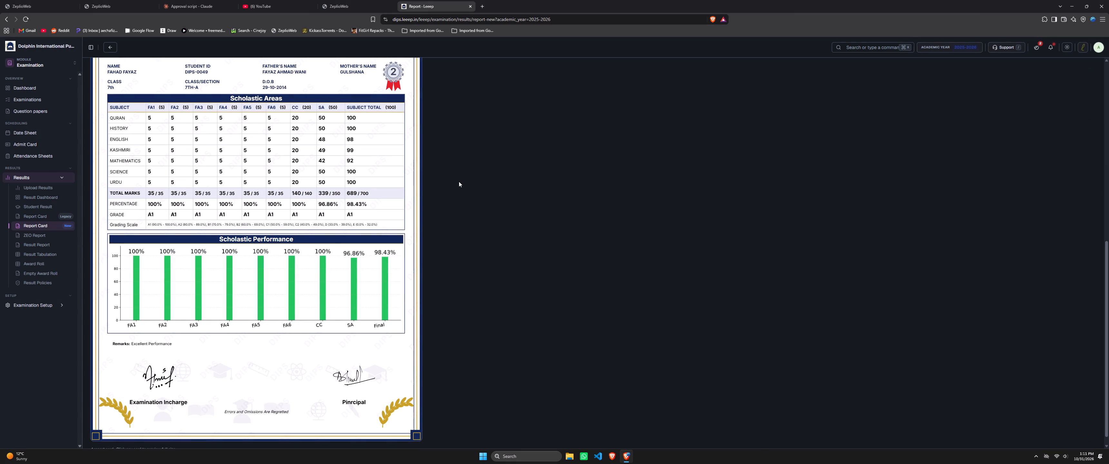
scroll(459, 181, "up", 5)
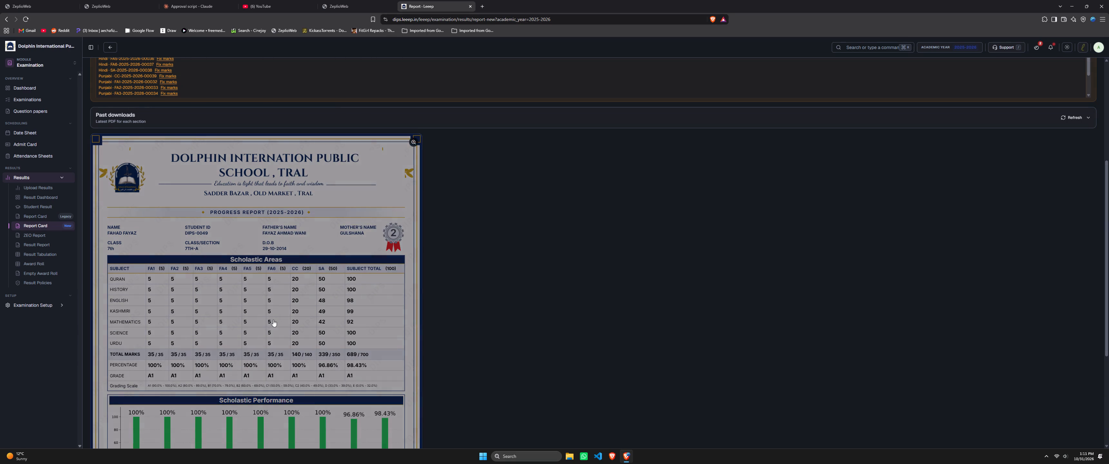
scroll(449, 283, "up", 5)
Set the class to 6th and section to 6th-A, preview the student's report card, and review its missing-mark issues, subjects and totals.
left_click(189, 72)
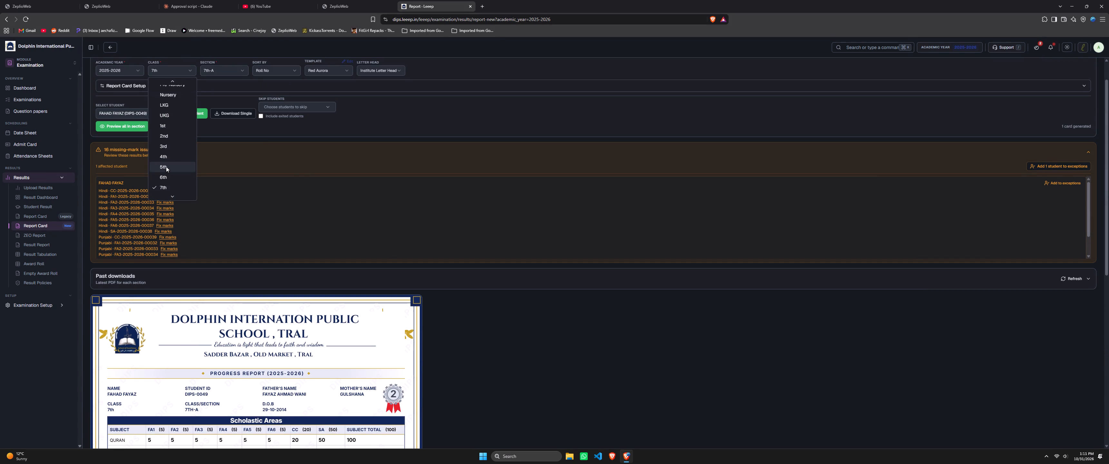
left_click(166, 174)
left_click(180, 149)
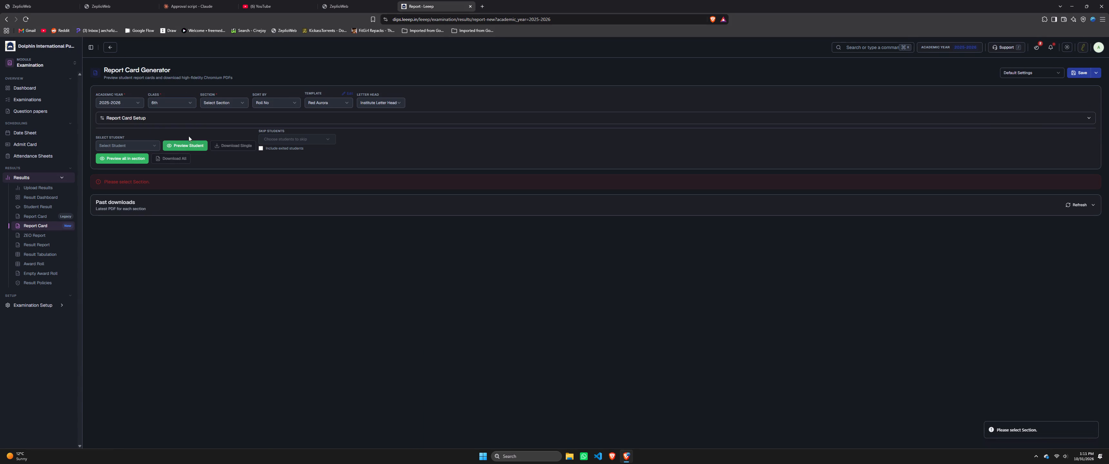
left_click(231, 96)
left_click(223, 106)
left_click(212, 130)
left_click(185, 145)
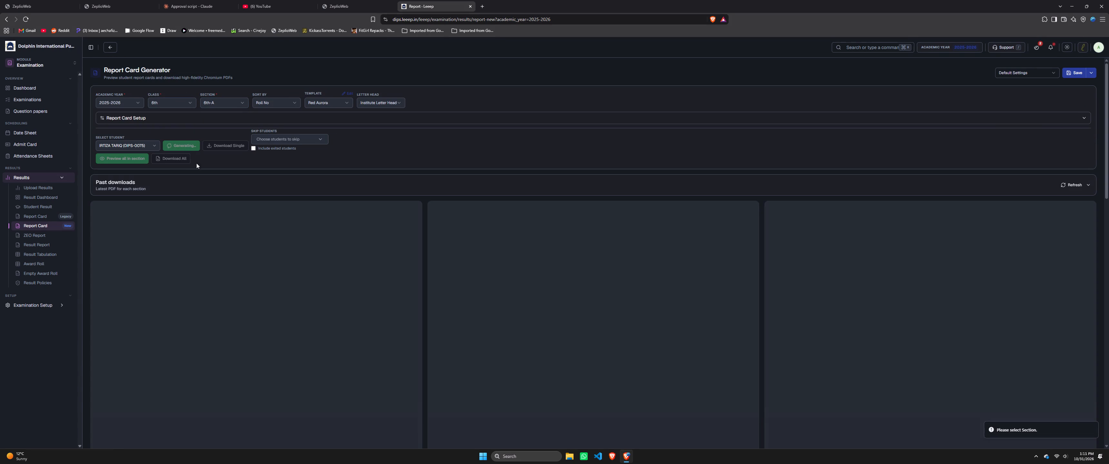
scroll(221, 259, "down", 9)
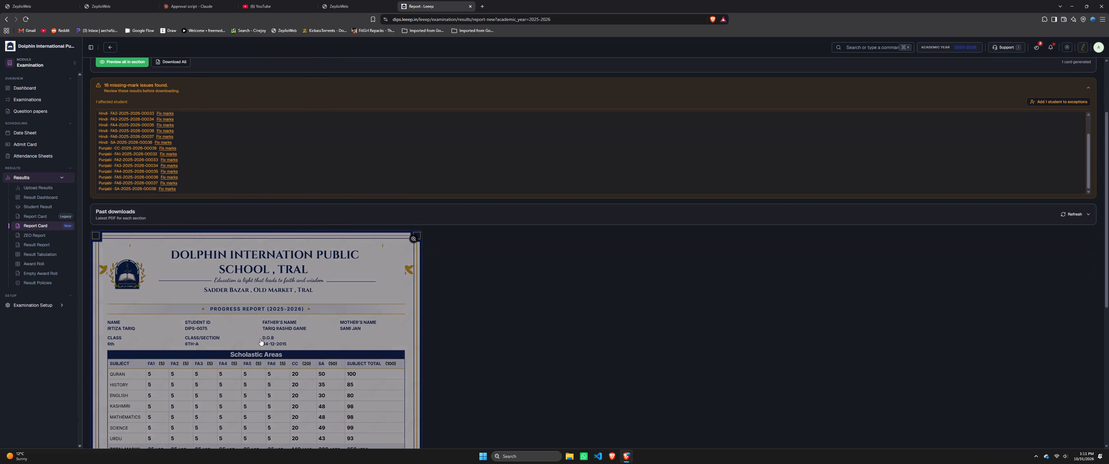
scroll(260, 339, "down", 10)
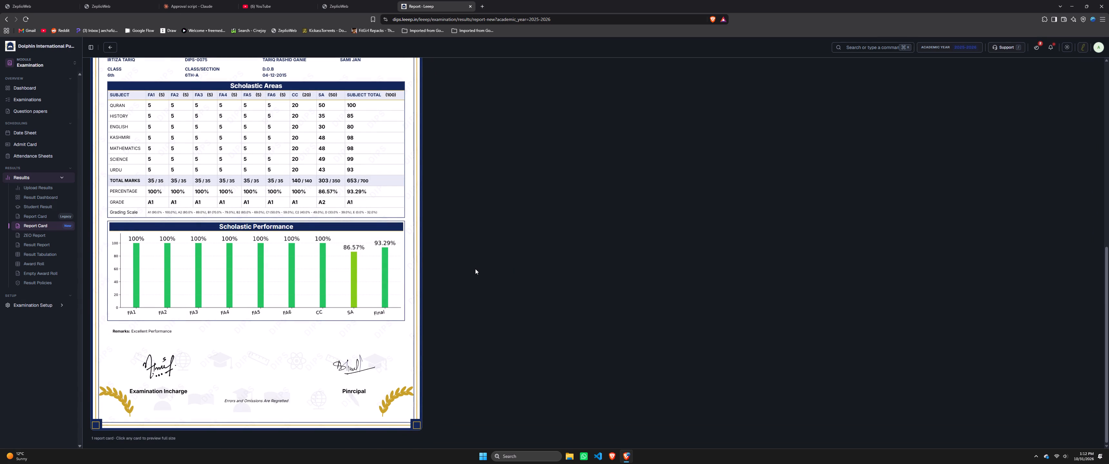
scroll(475, 269, "up", 10)
scroll(272, 117, "up", 2)
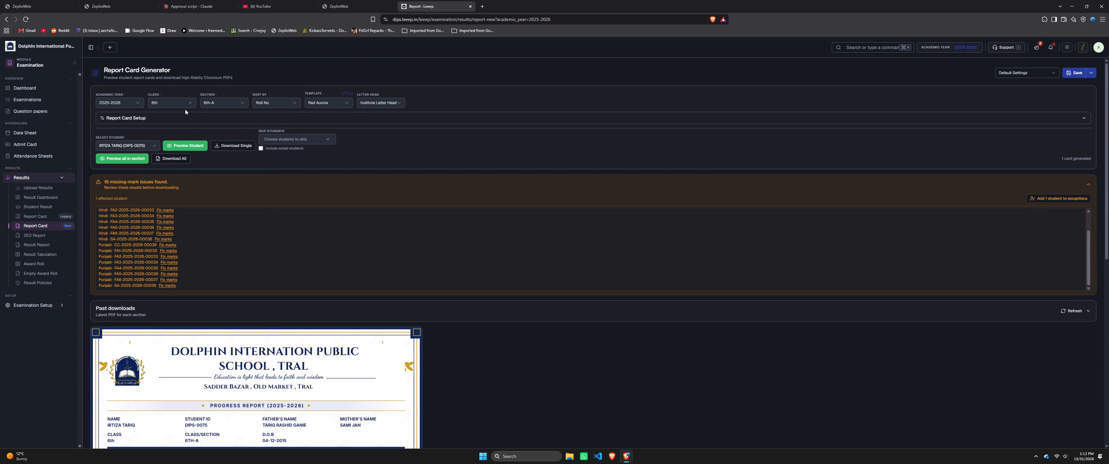
Set the class to 5th and section to 5th-A, preview the student's report card, and review its missing-mark issues and subject rows.
left_click(178, 101)
left_click(173, 210)
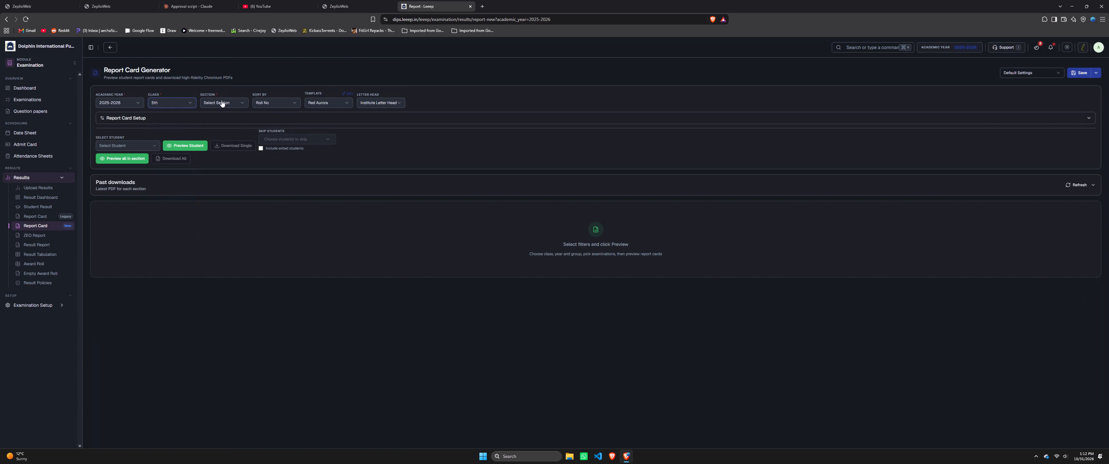
left_click(221, 100)
left_click(218, 119)
left_click(217, 100)
left_click(217, 127)
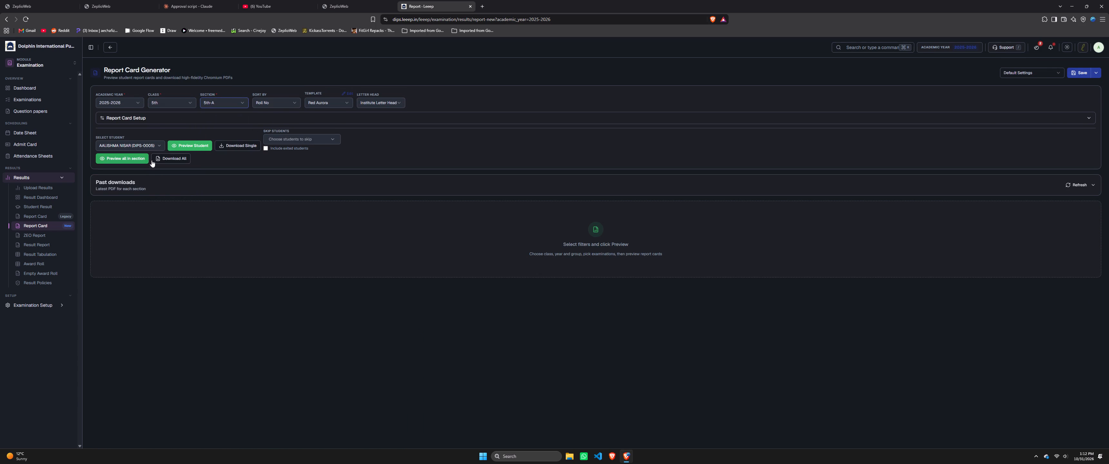
left_click(193, 146)
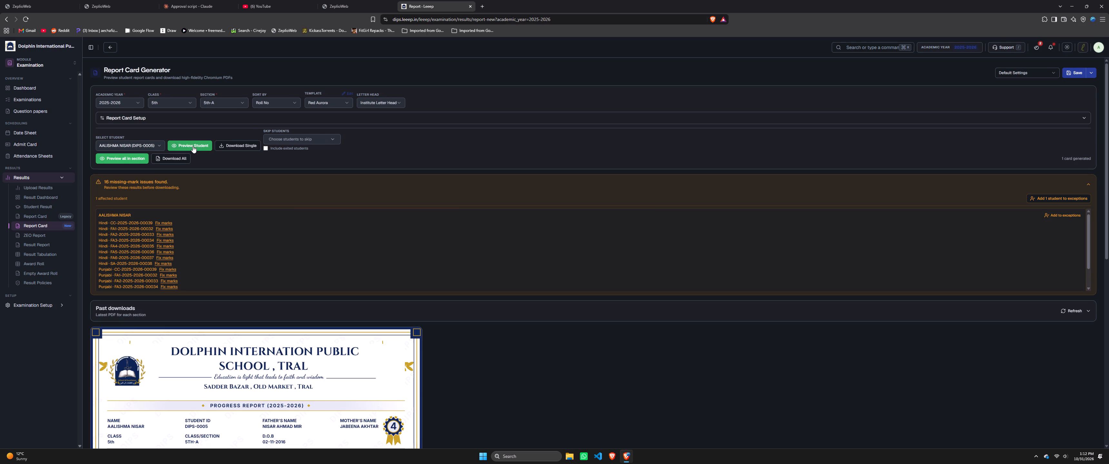
scroll(201, 157, "down", 1)
scroll(210, 211, "down", 6)
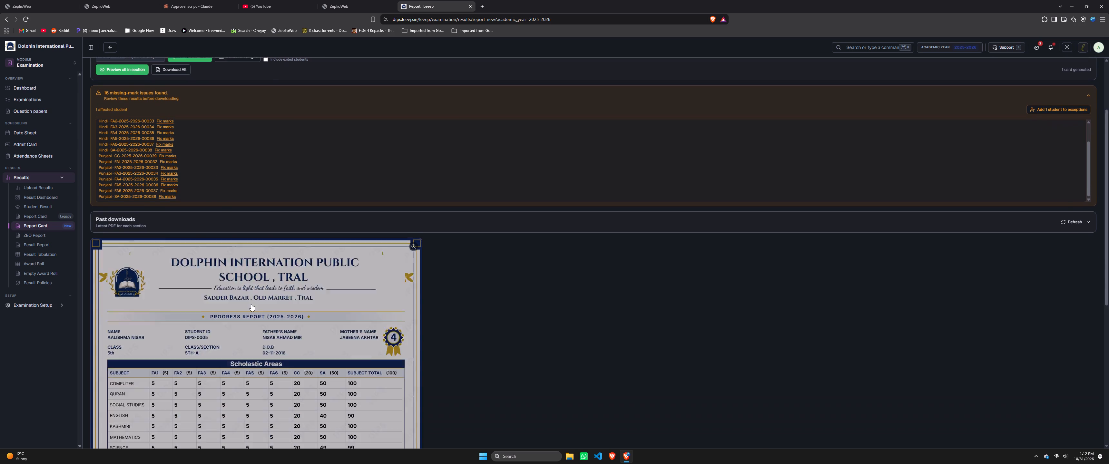
scroll(251, 304, "down", 1)
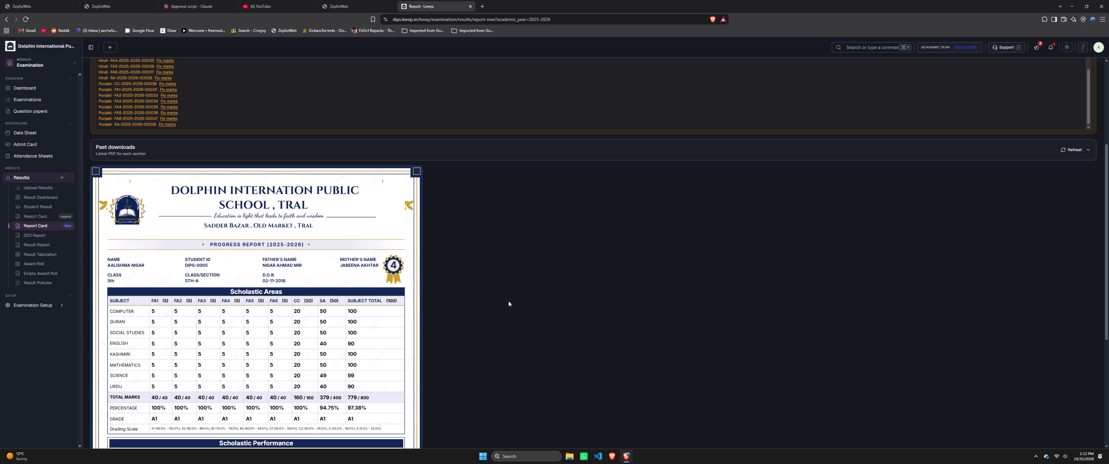
scroll(508, 301, "down", 4)
scroll(508, 301, "up", 3)
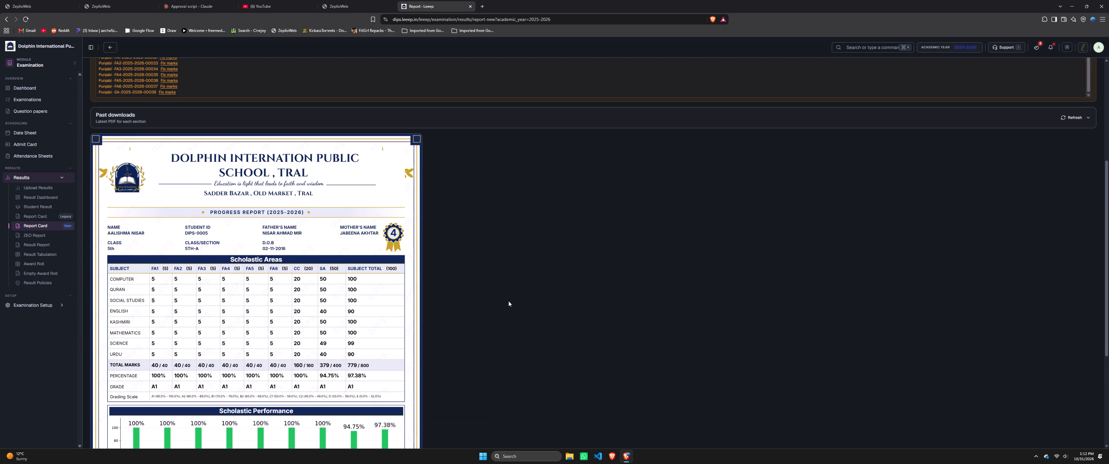
scroll(508, 301, "up", 7)
Set the class to 4th and section to 4th-A, preview the student's report card, and review its subjects, totals, chart and signatures.
left_click(186, 100)
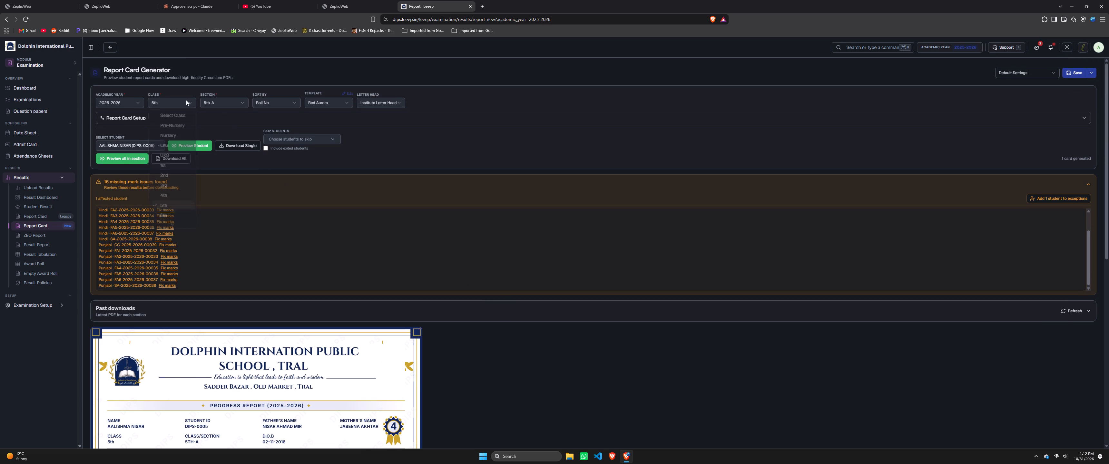
left_click(166, 200)
left_click(224, 101)
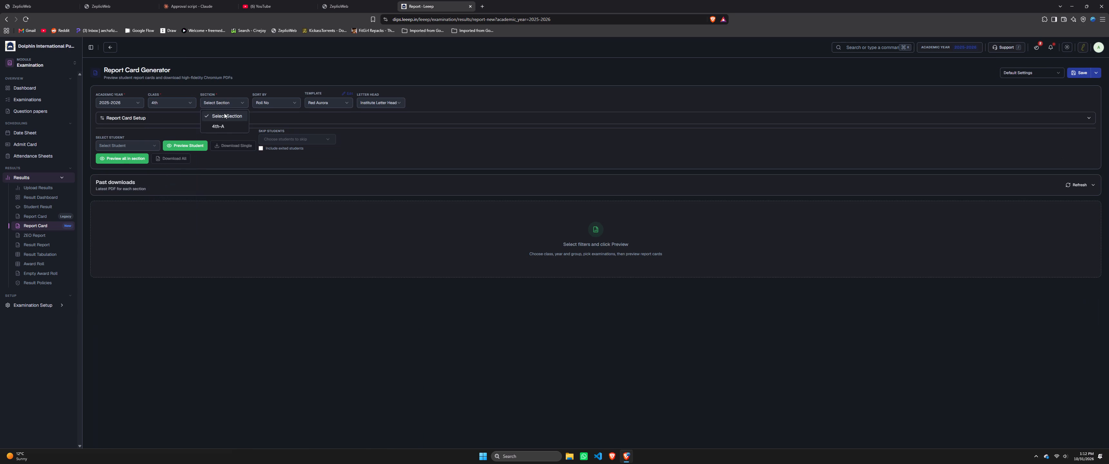
left_click(222, 131)
left_click(188, 146)
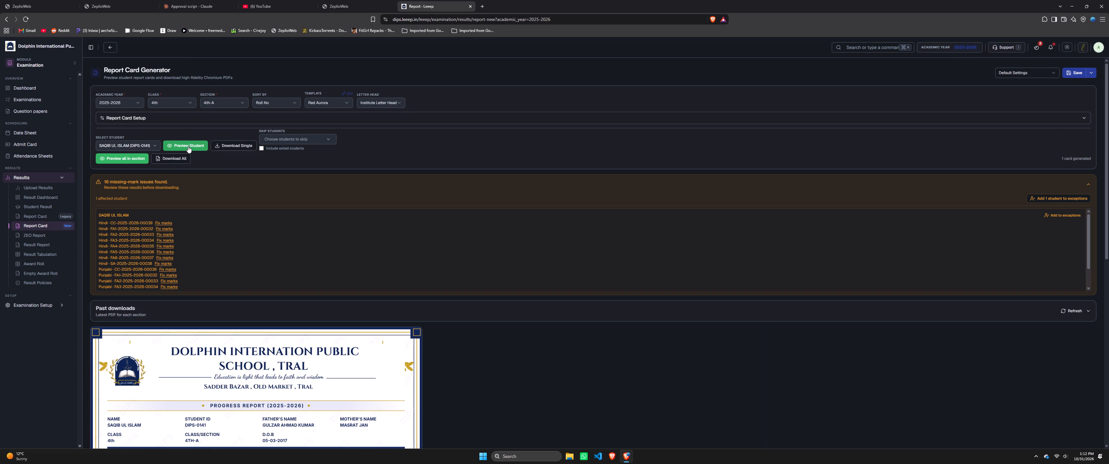
scroll(262, 287, "down", 11)
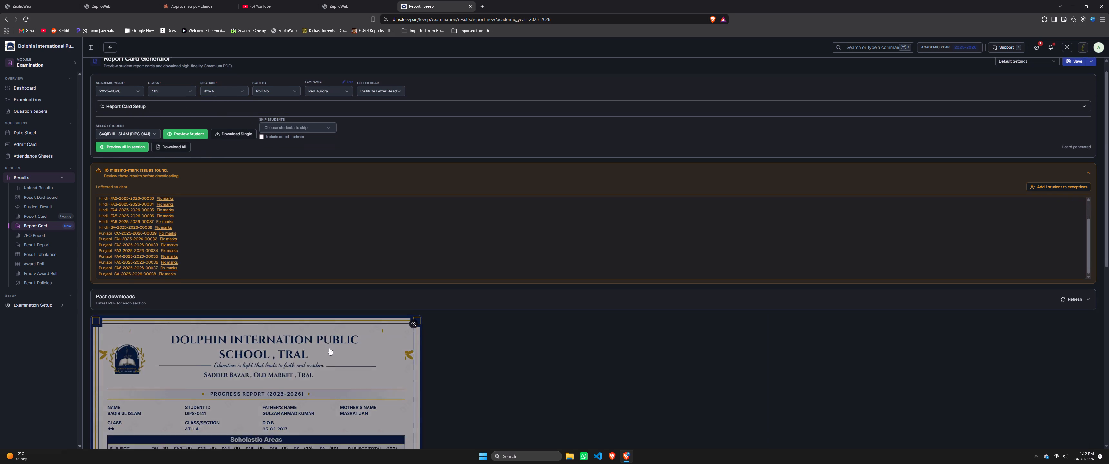
scroll(443, 353, "down", 7)
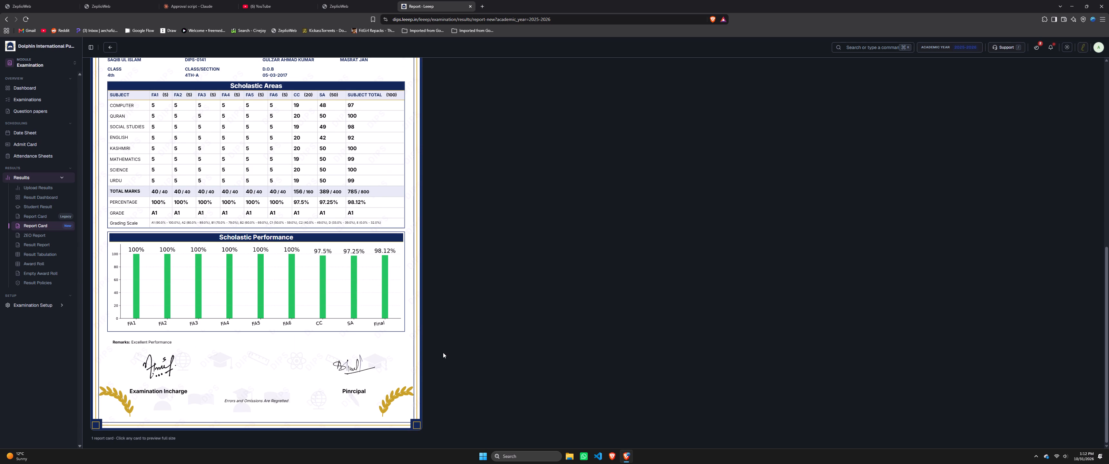
scroll(443, 353, "up", 6)
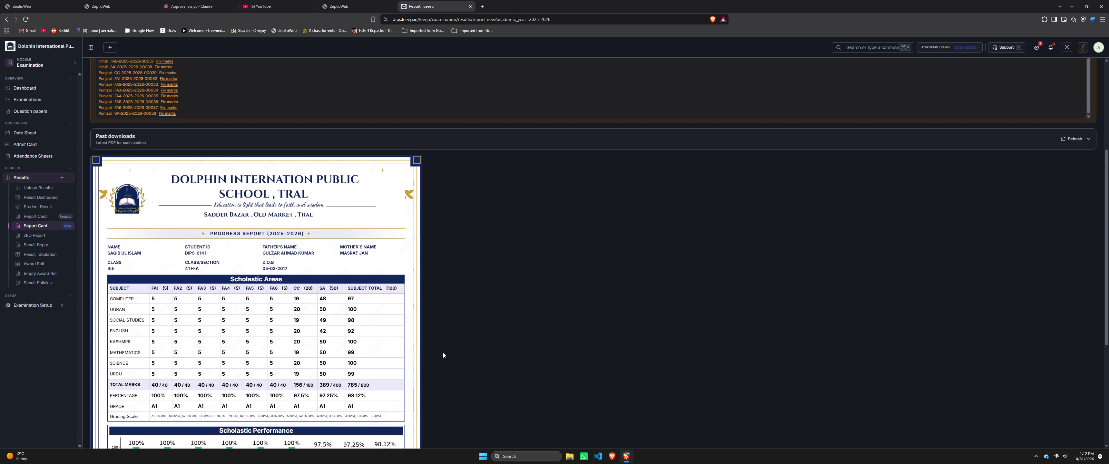
scroll(443, 353, "up", 9)
Switch back to class 5th, section 5th-A, and preview the selected student's report card to review its subject rows.
left_click(187, 104)
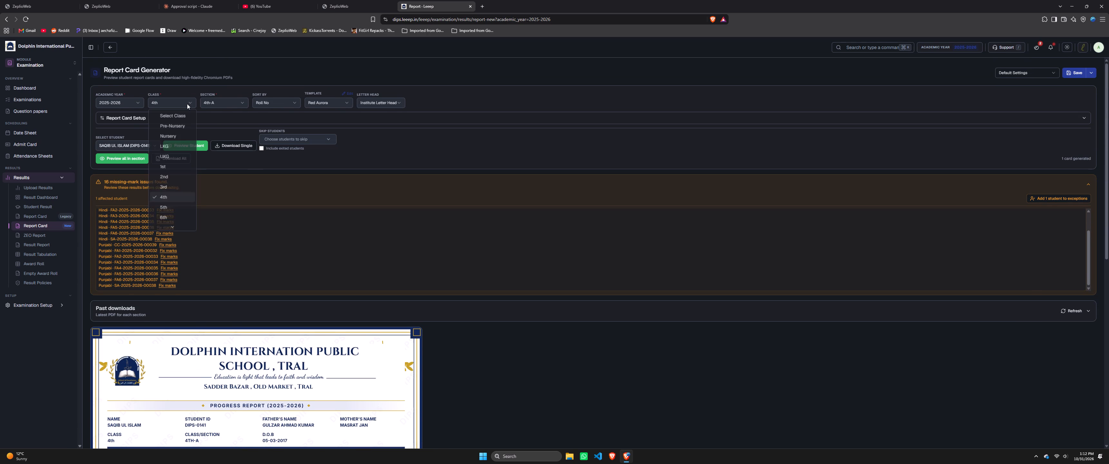
left_click(164, 209)
left_click(227, 104)
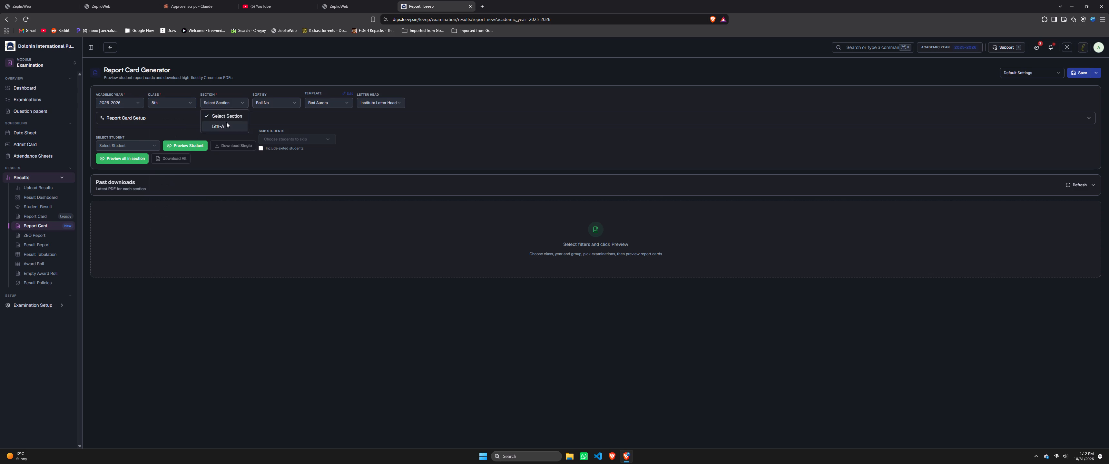
left_click(226, 124)
left_click(191, 146)
scroll(293, 200, "down", 6)
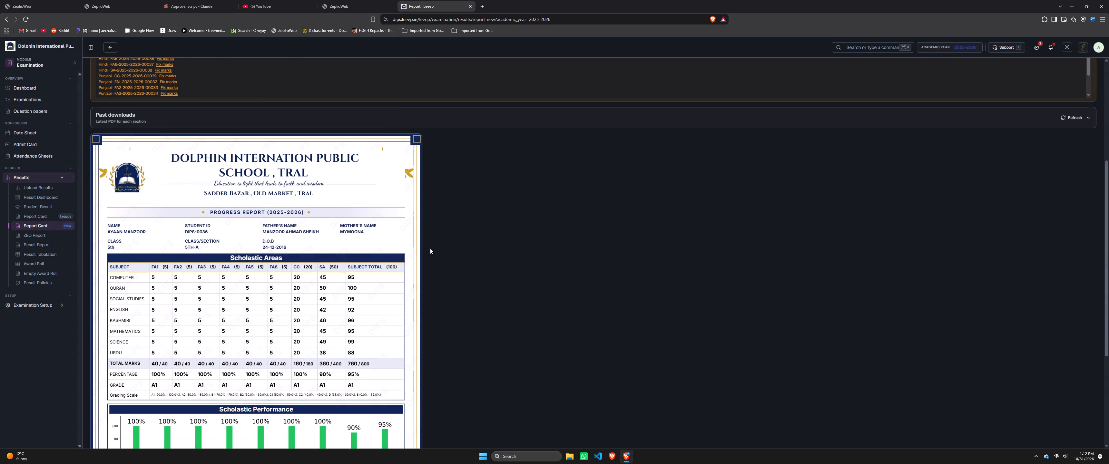
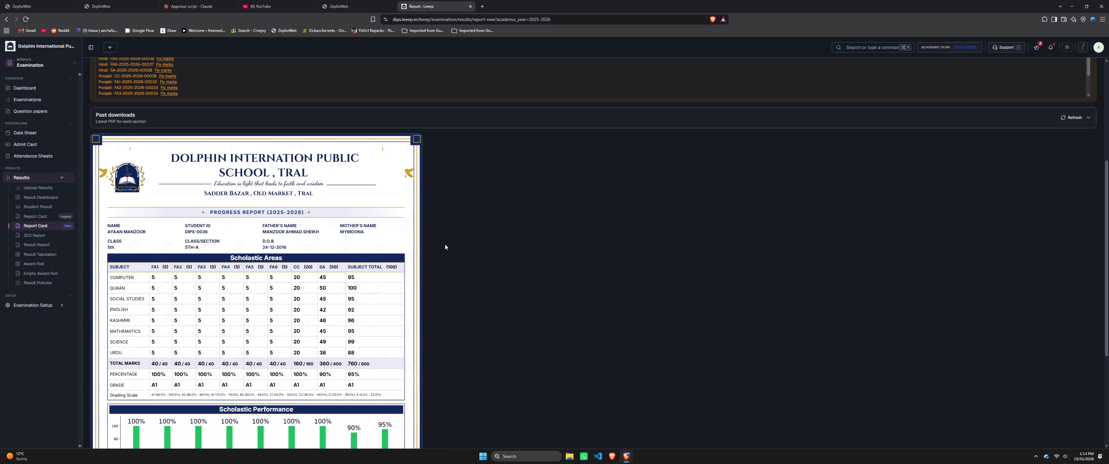
Browse the YouTube home feed, watch the "going to school and ptm" short, and close its tab.
left_click(281, 0)
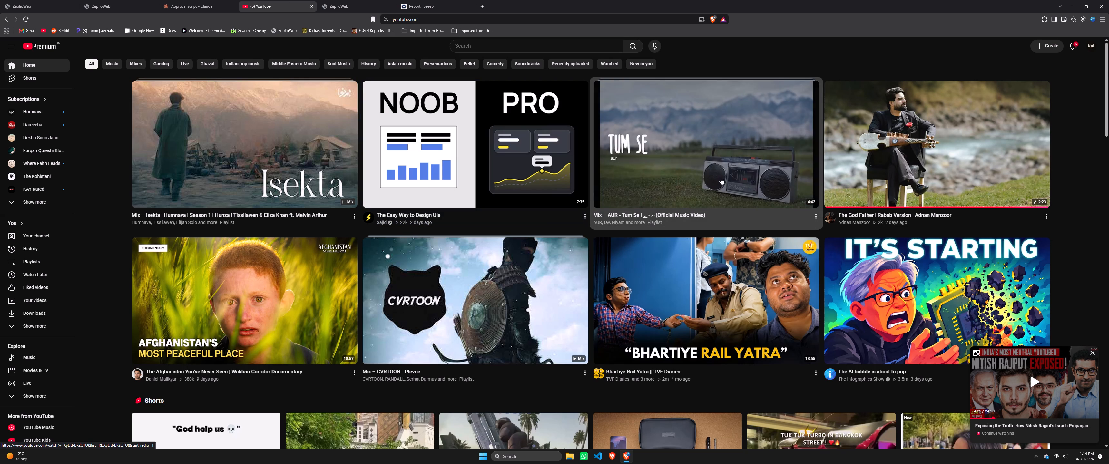
scroll(723, 177, "down", 4)
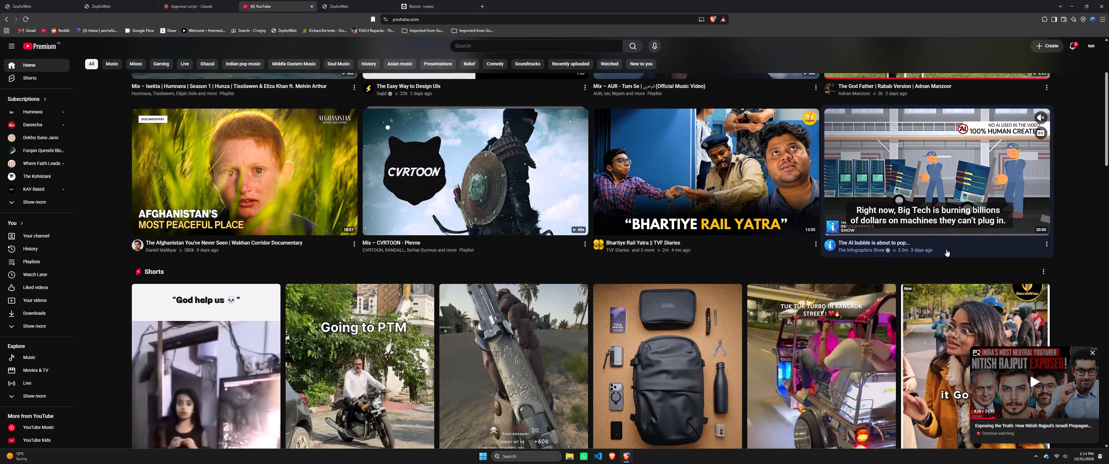
scroll(946, 249, "down", 5)
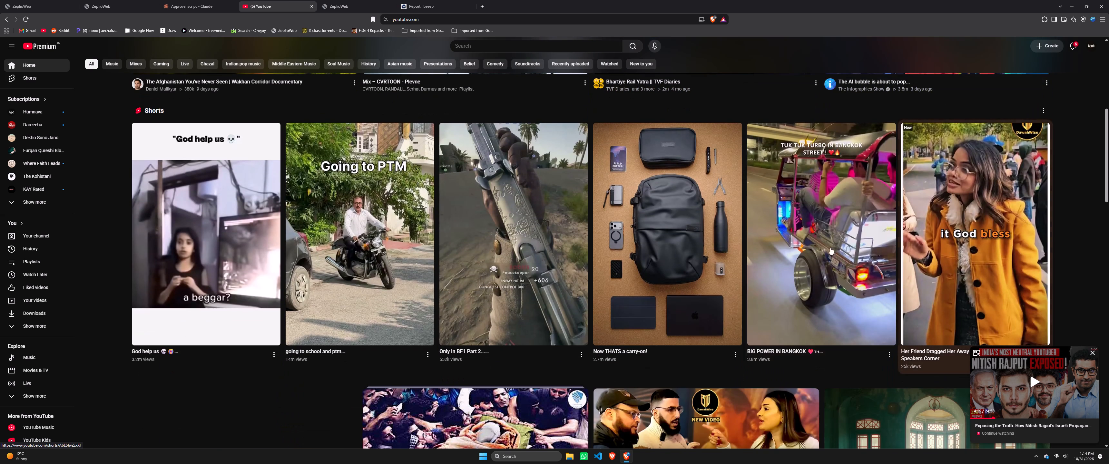
left_click(382, 265)
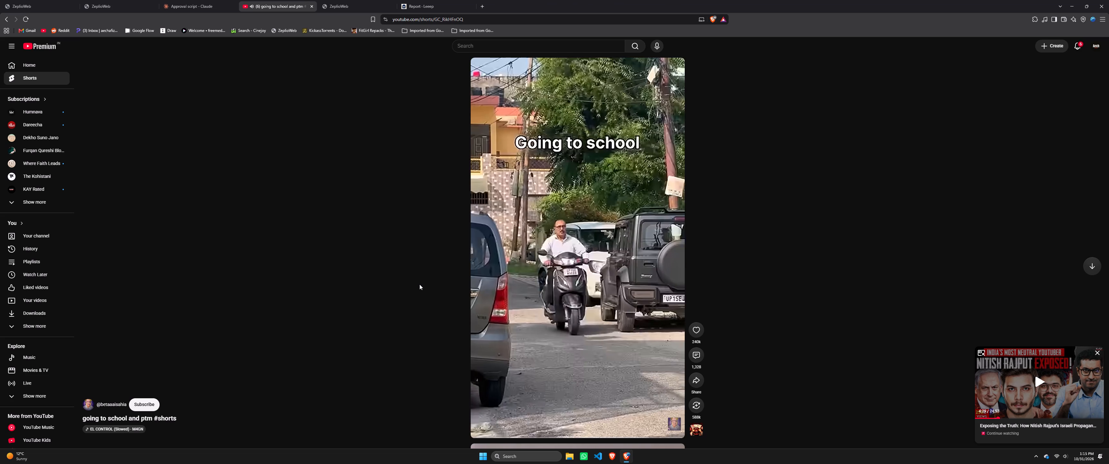
left_click_drag(417, 286, 417, 289)
left_click(417, 289)
scroll(417, 289, "down", 3)
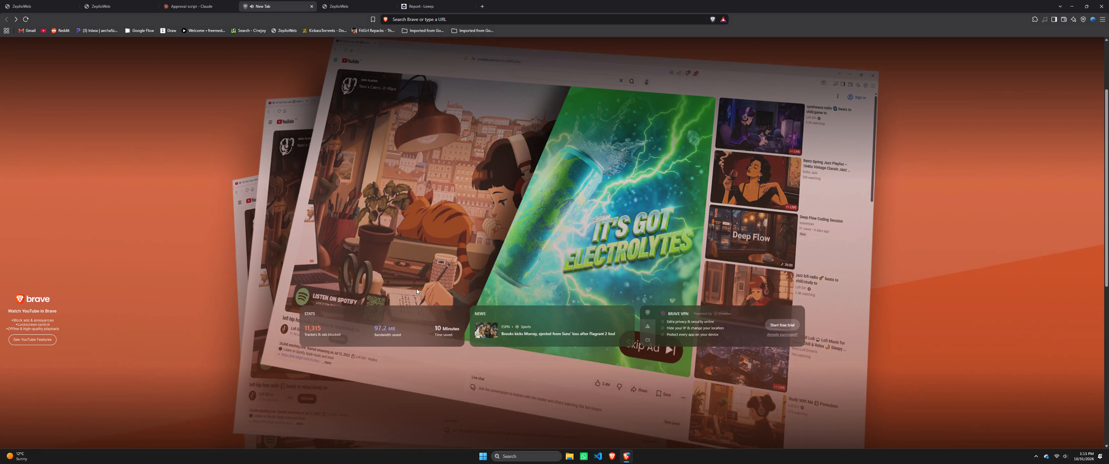
scroll(417, 289, "up", 3)
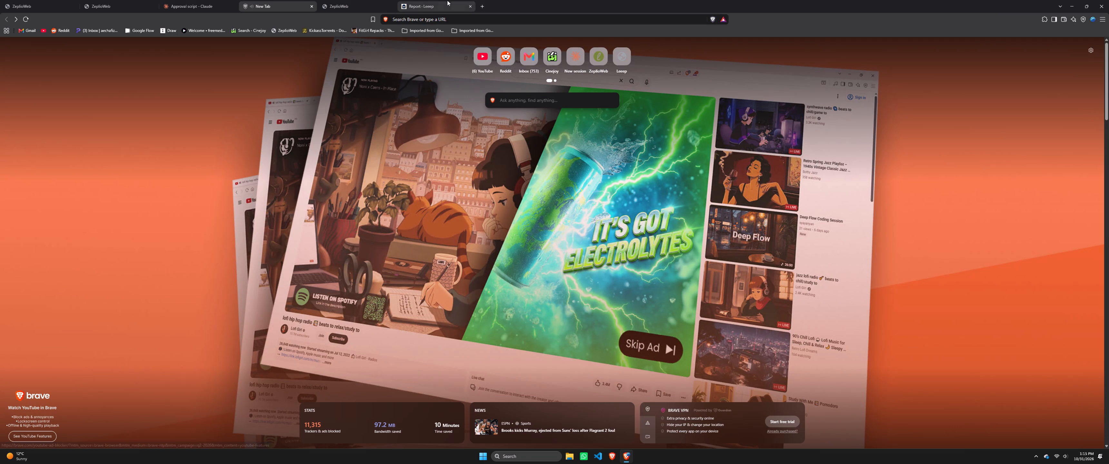
left_click(311, 5)
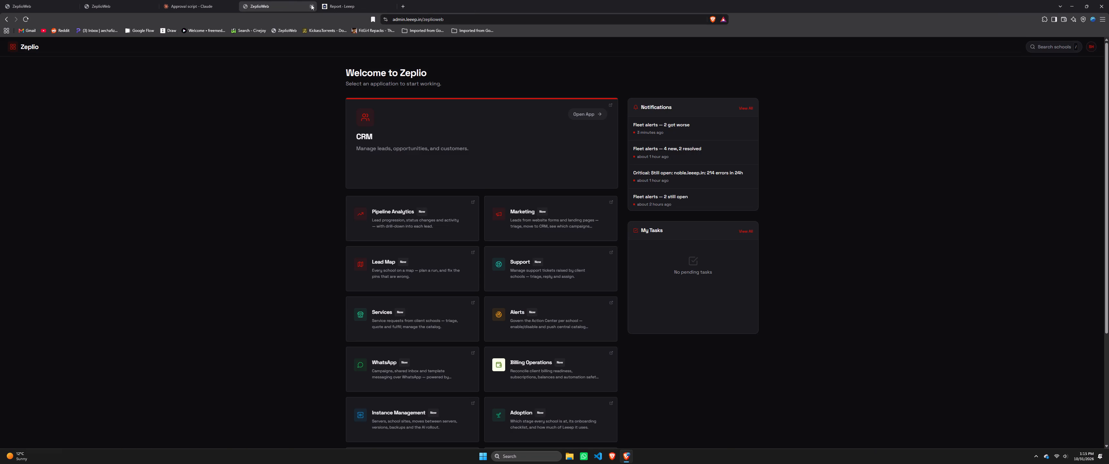
Open Reddit and read the r/kuroapp post "any pc expert here ?" along with its comments.
left_click(112, 0)
left_click(51, 0)
left_click(62, 32)
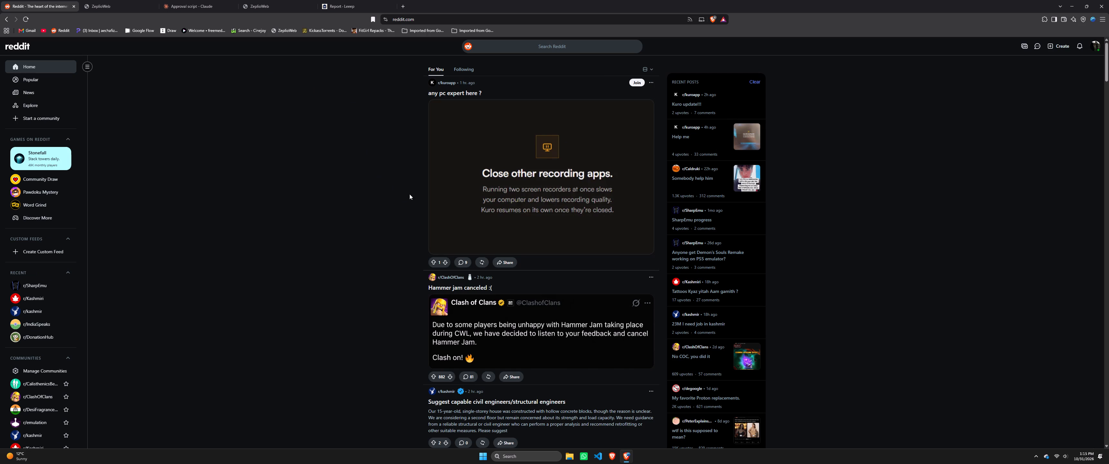
left_click(463, 266)
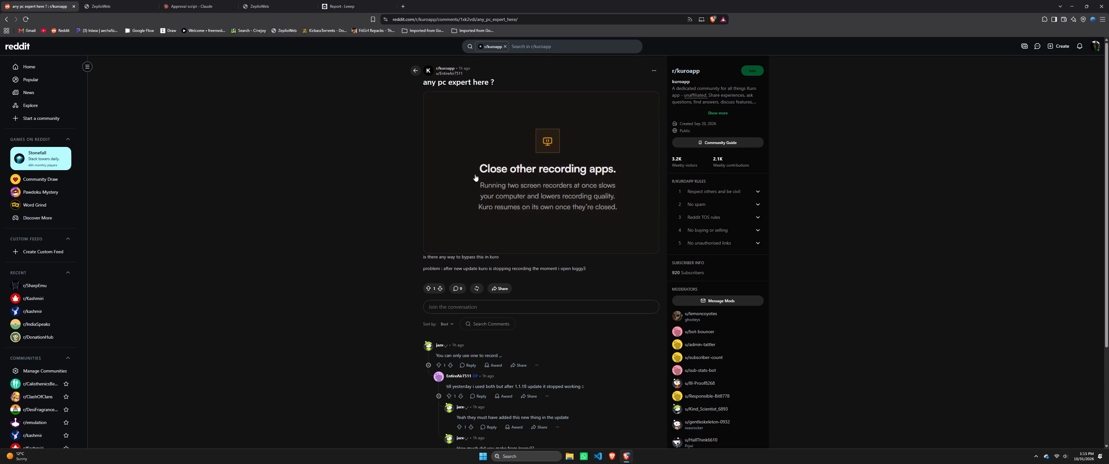
scroll(475, 174, "down", 1)
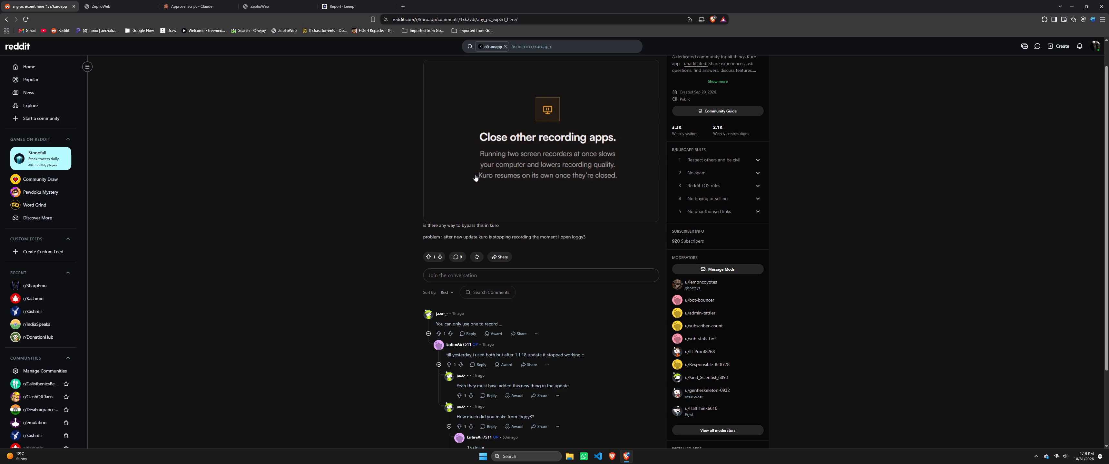
scroll(475, 174, "down", 2)
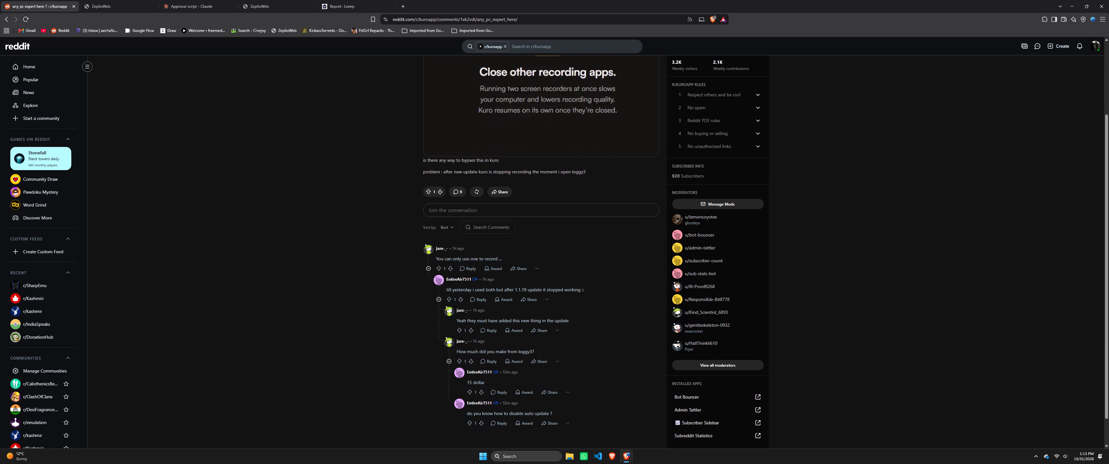
scroll(475, 174, "down", 1)
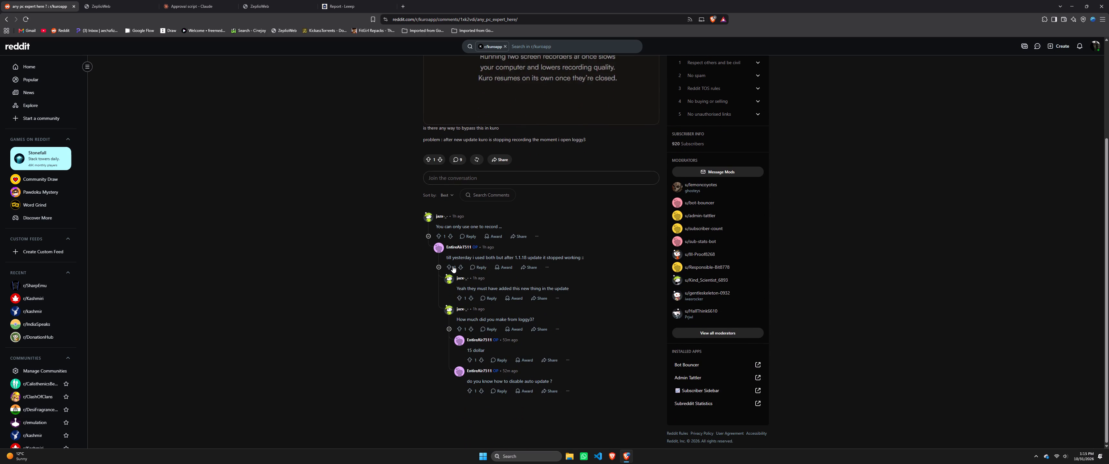
Return to the report card page and review the class 5th report card's subject rows, performance chart and remarks.
left_click(362, 0)
scroll(293, 230, "down", 2)
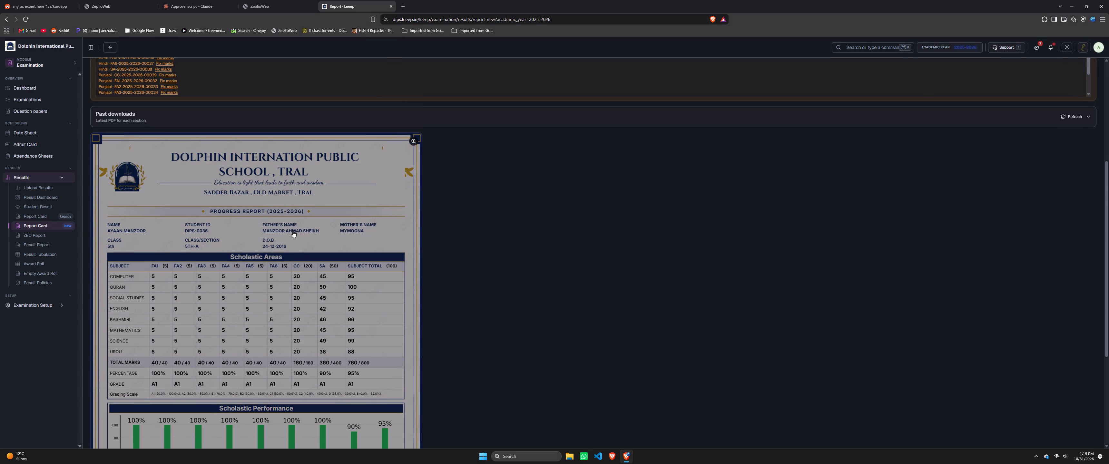
scroll(293, 230, "down", 1)
left_click(518, 196)
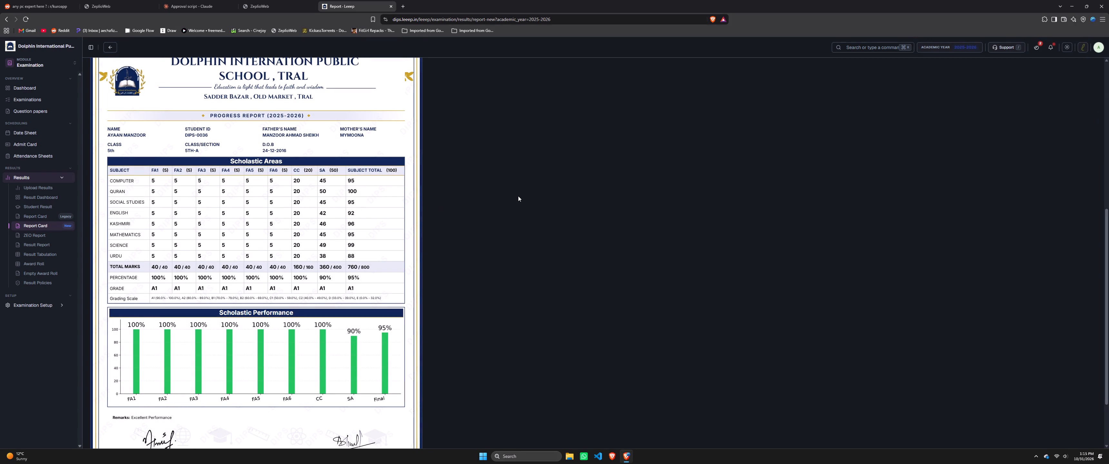
scroll(518, 196, "up", 3)
scroll(283, 122, "up", 8)
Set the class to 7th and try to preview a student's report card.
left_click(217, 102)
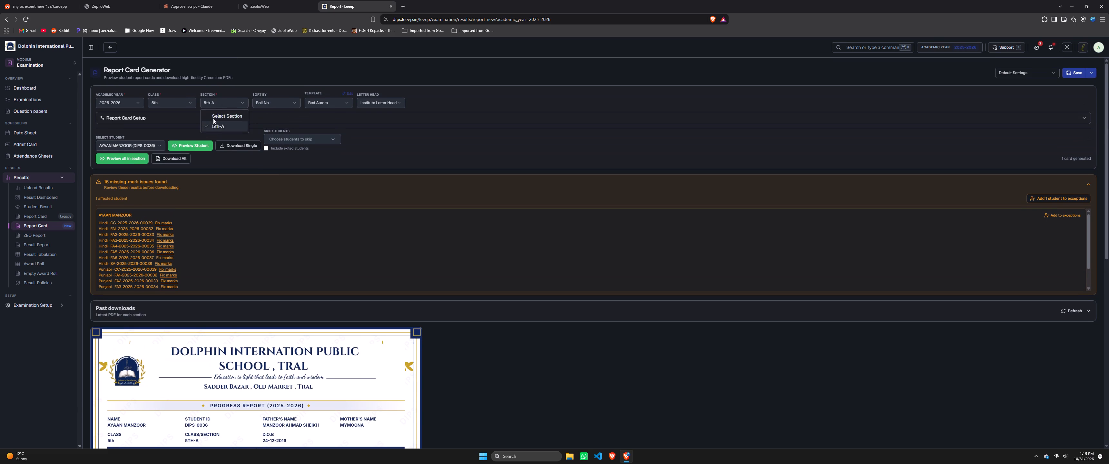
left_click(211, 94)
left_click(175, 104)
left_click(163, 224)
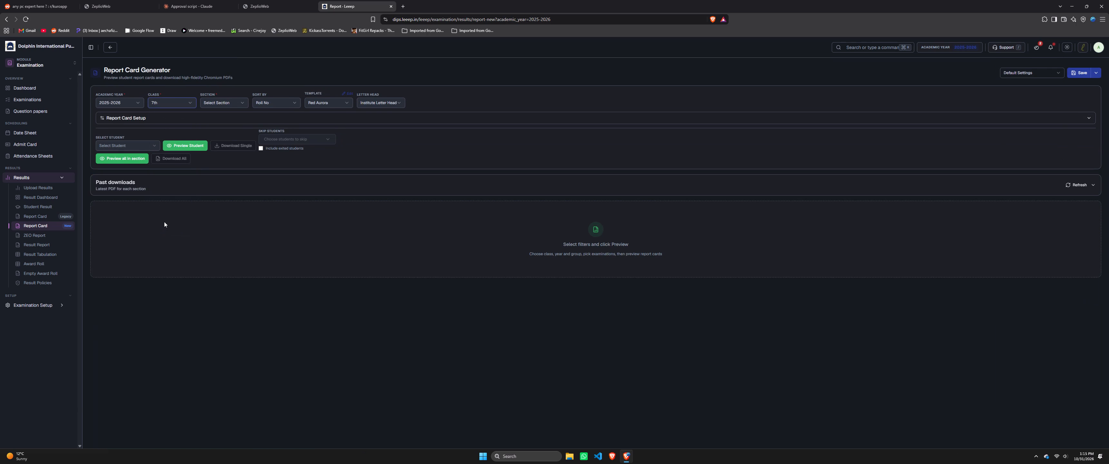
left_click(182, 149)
Set the class to 6th and section to 6th-A, preview the student's report card, and review its subject rows, totals and chart.
left_click(181, 99)
left_click(169, 207)
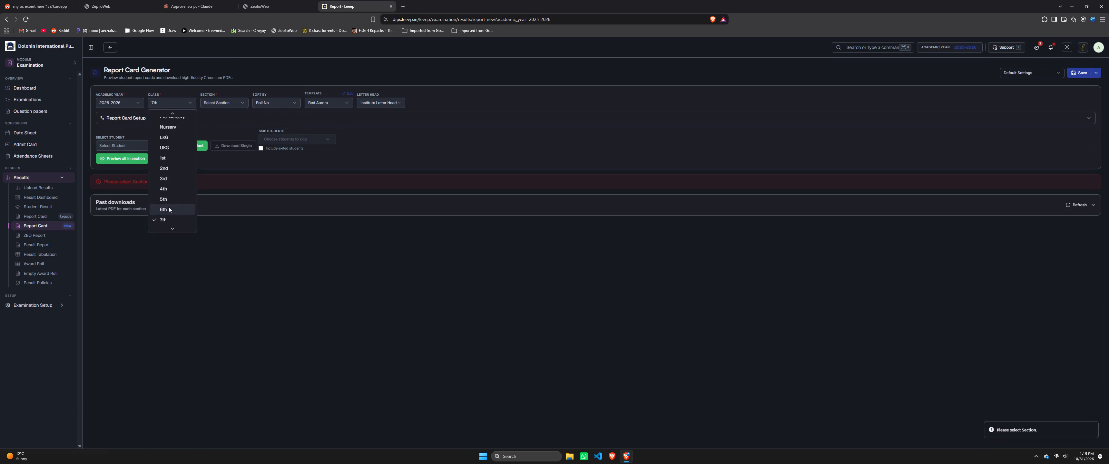
left_click(219, 100)
left_click(212, 121)
left_click(213, 123)
left_click(216, 101)
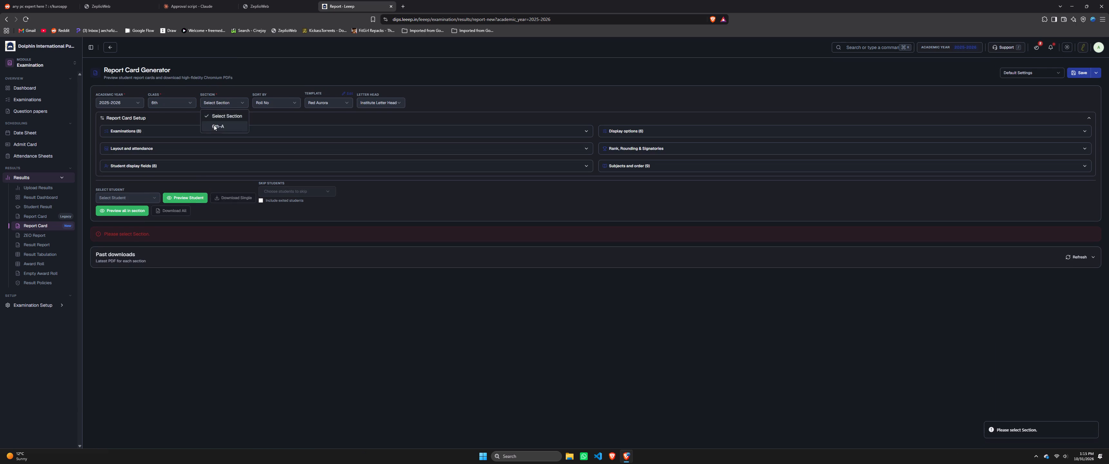
left_click(214, 125)
left_click(190, 195)
scroll(237, 238, "down", 5)
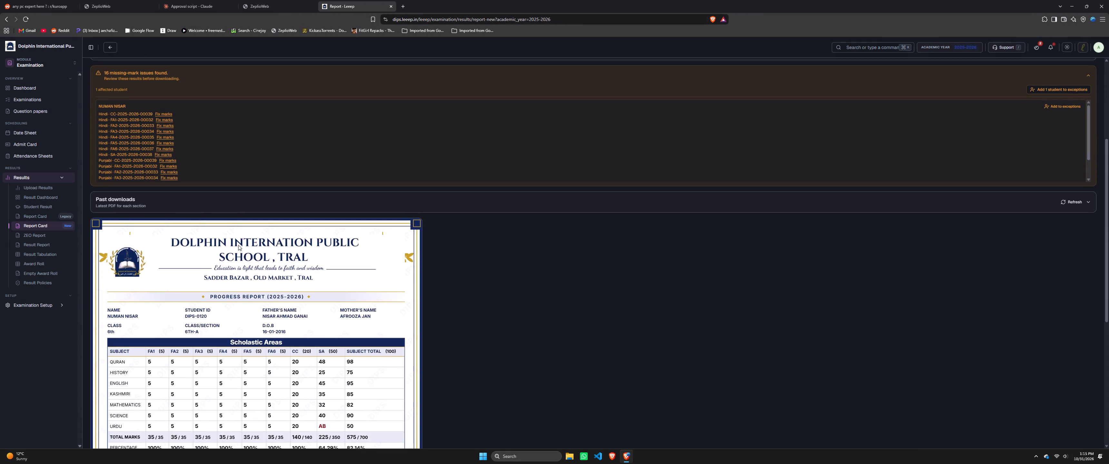
scroll(238, 247, "down", 2)
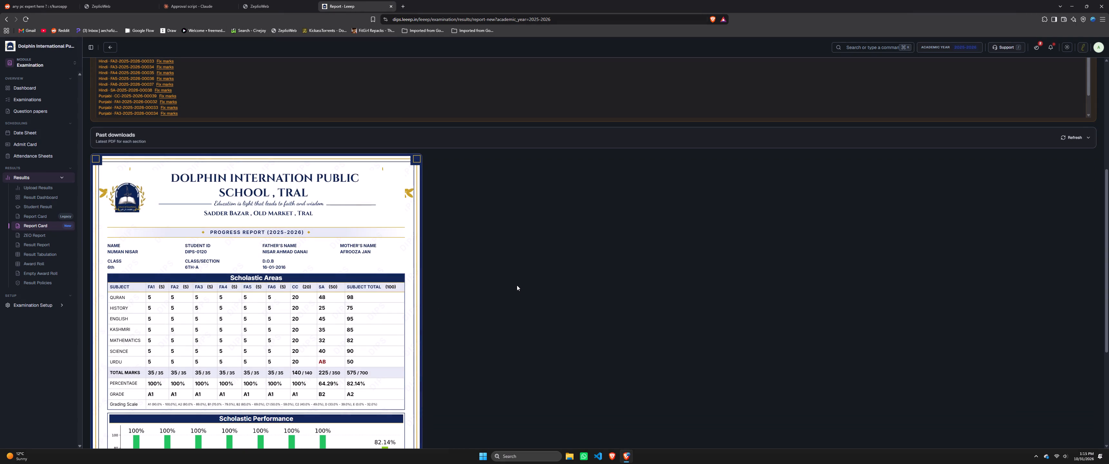
scroll(517, 285, "down", 1)
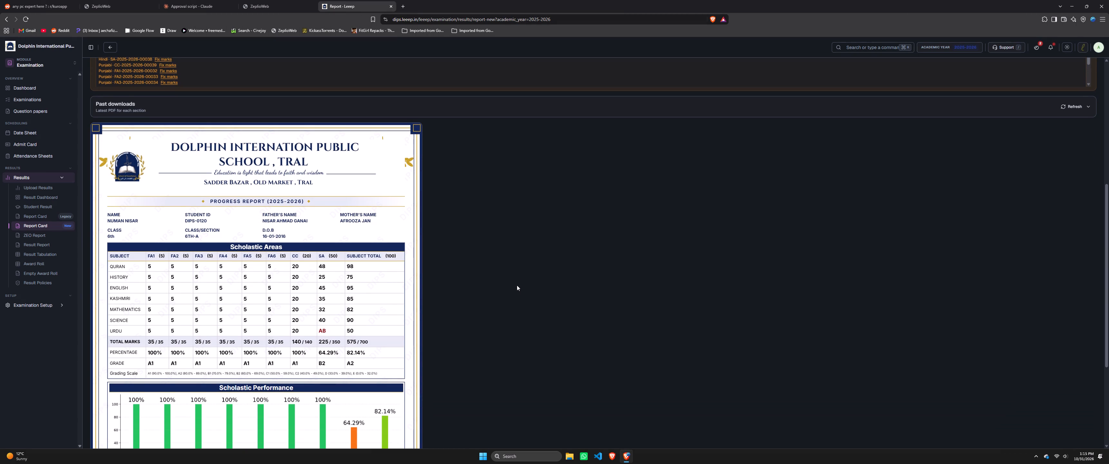
scroll(517, 285, "down", 2)
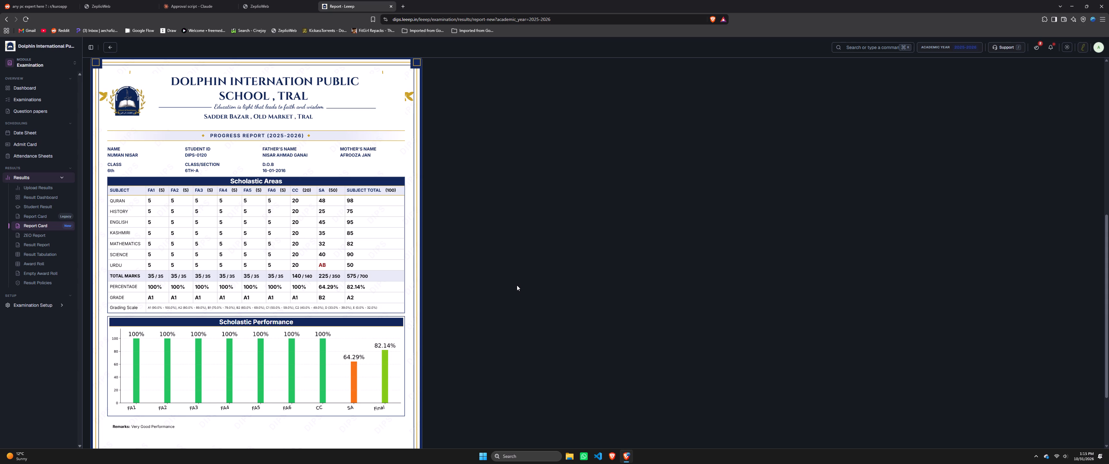
Capture a screenshot of the previewed class 6th report card, from its header down to the remarks.
key("shift+super+s")
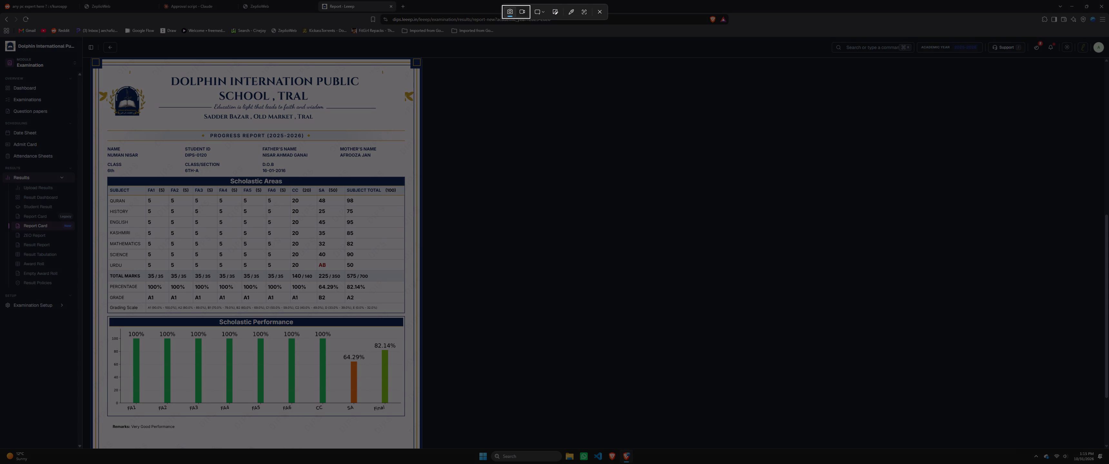
left_click_drag(93, 57, 450, 443)
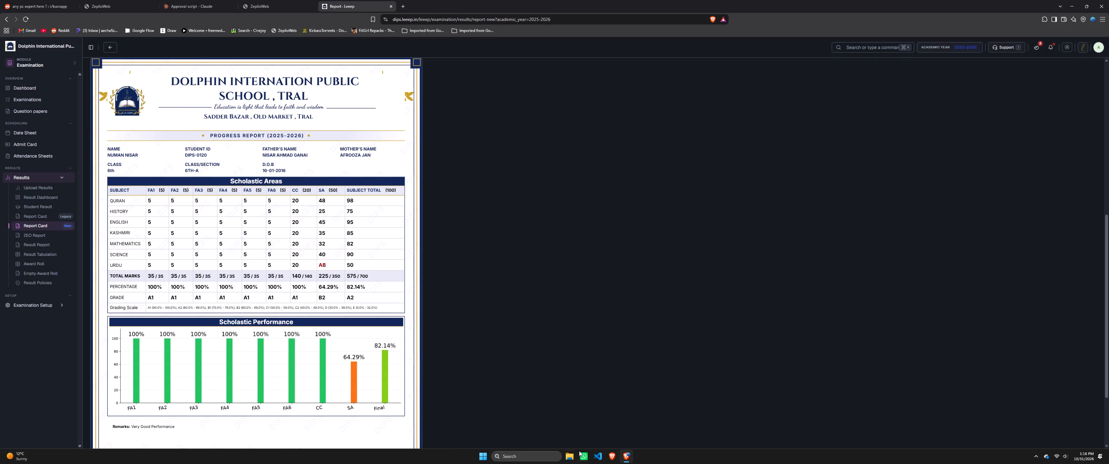
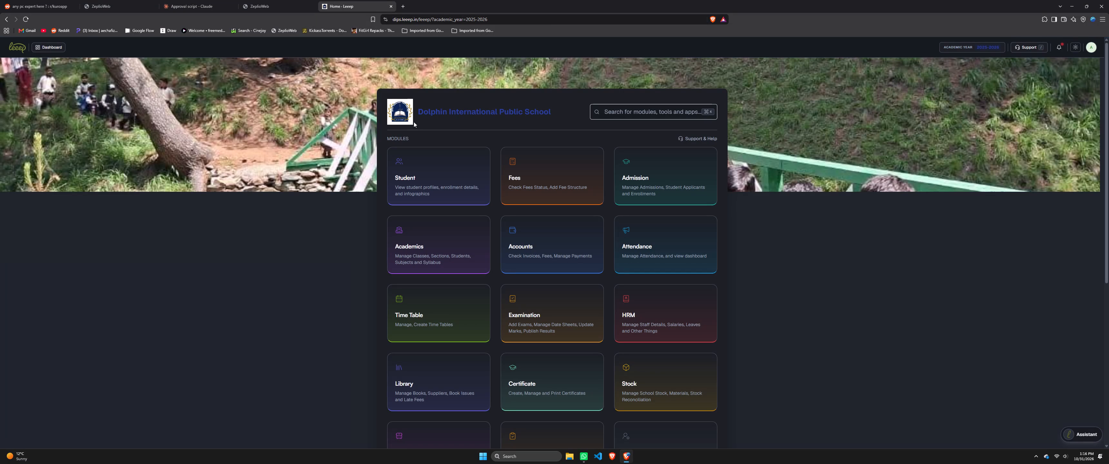
Preview the selected 6th-A student's report card again and open the enlarged card to review its subject rows and chart.
left_click(399, 121)
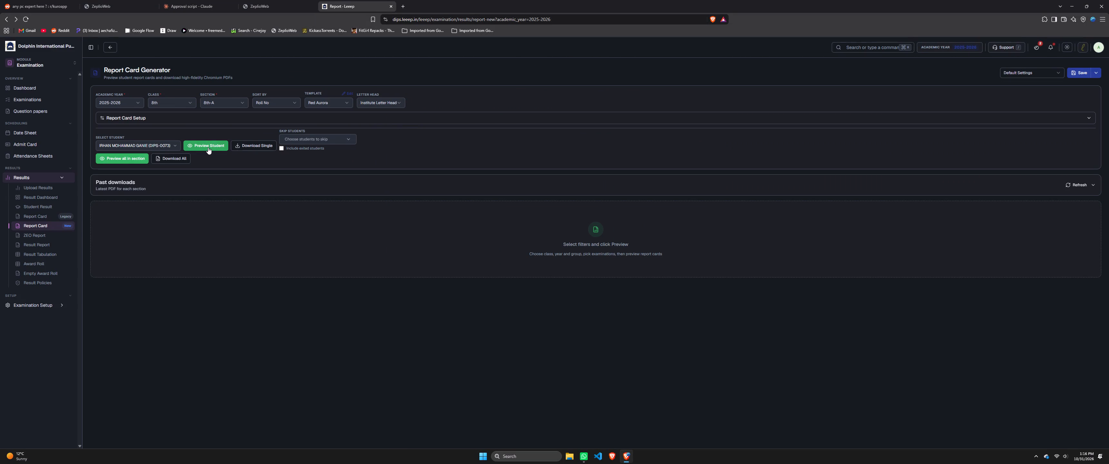
left_click(208, 147)
scroll(234, 191, "down", 9)
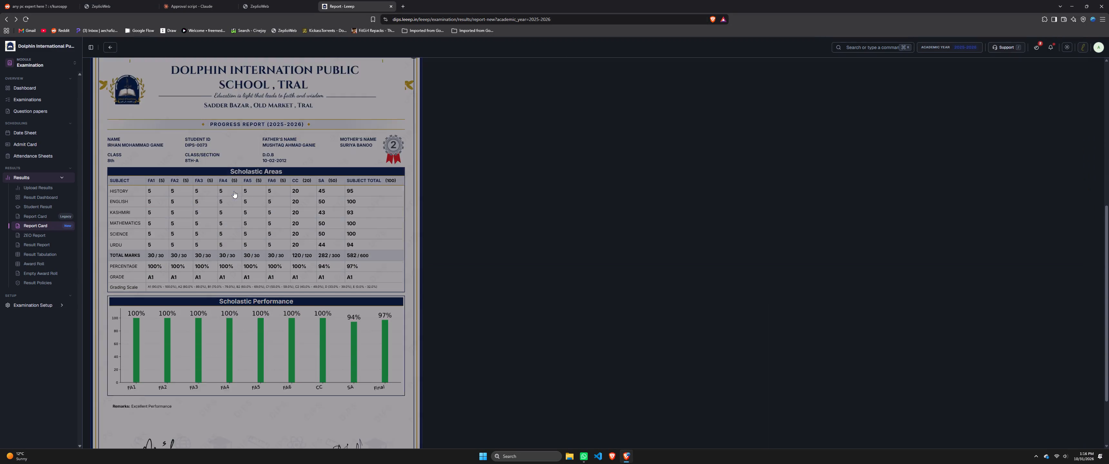
left_click(234, 184)
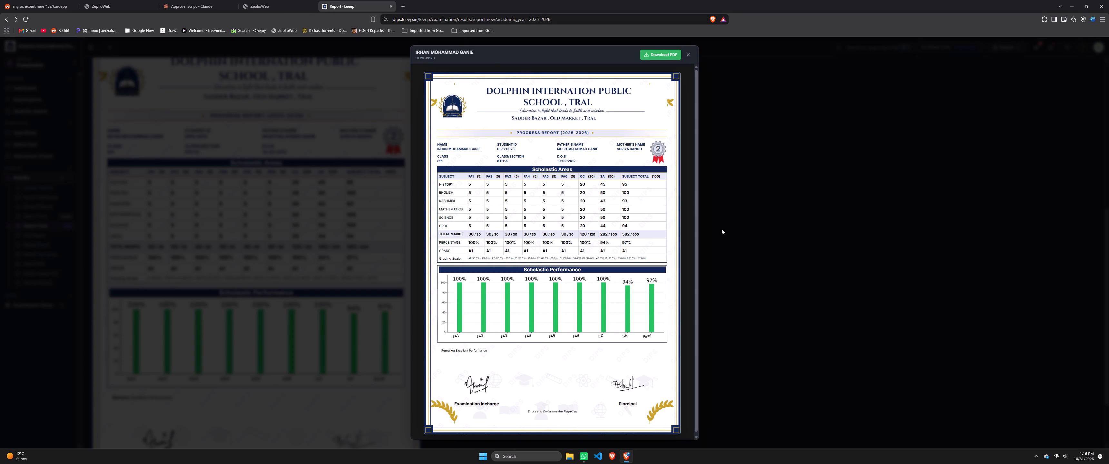
scroll(721, 229, "up", 3)
Close the school's report card page and return to the Zeplio home page.
left_click(394, 10)
left_click(385, 6)
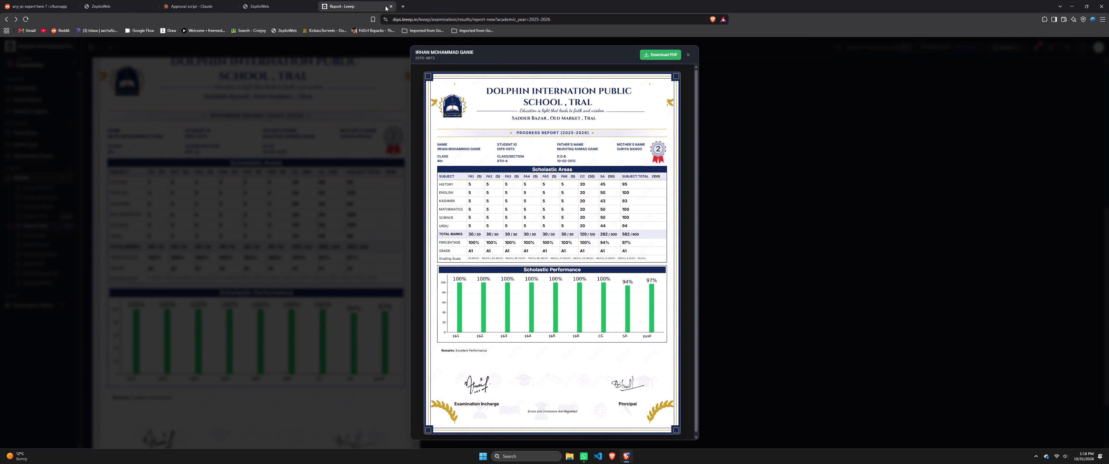
left_click(390, 6)
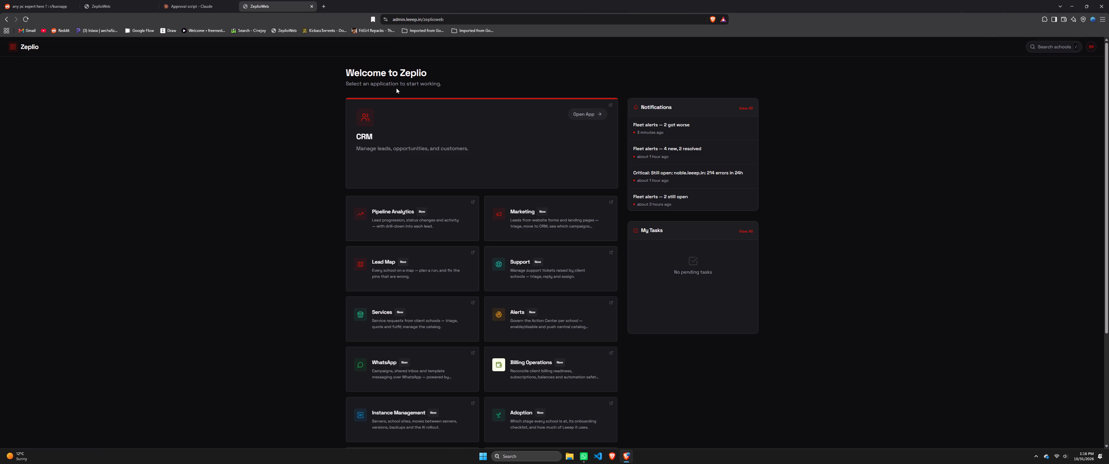
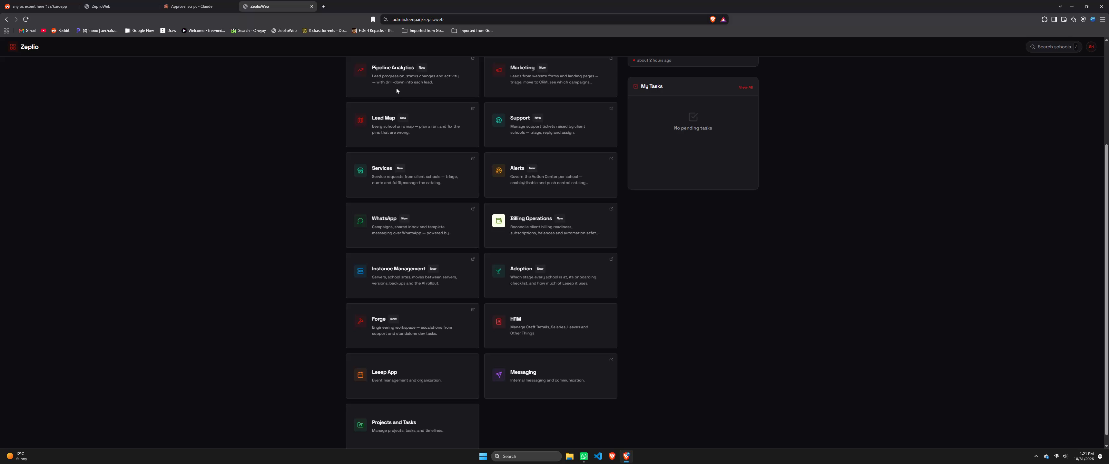
From the Zeplio school search, sign in to the Army Goodwill School Wayne site.
left_click_drag(359, 90, 366, 90)
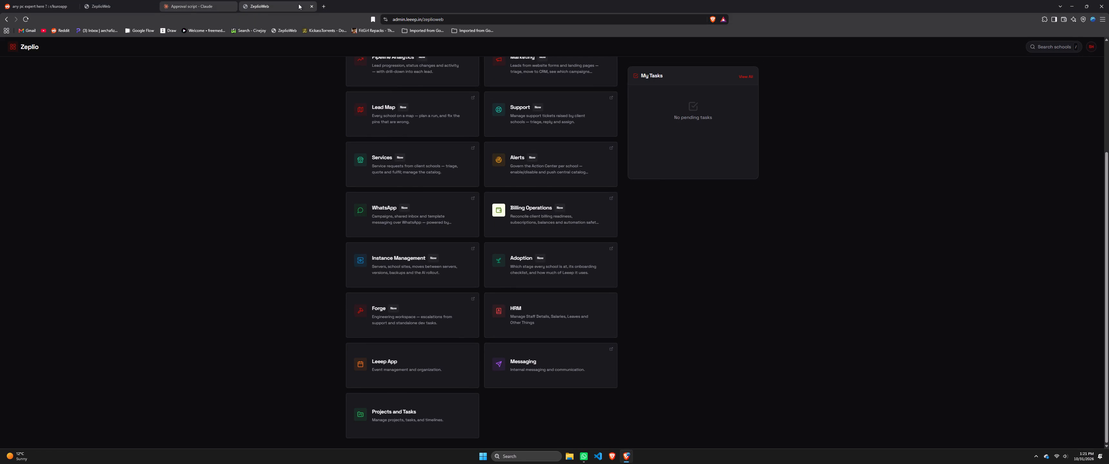
scroll(563, 205, "up", 5)
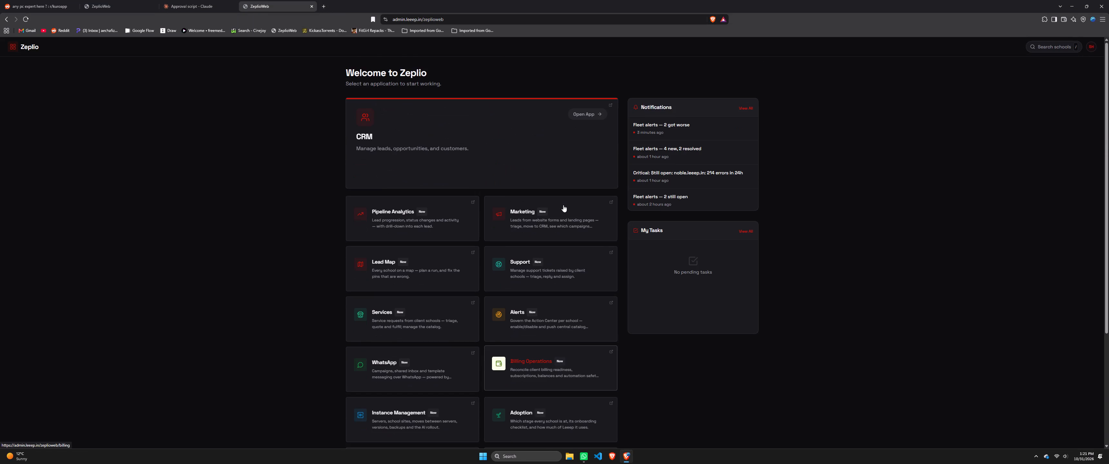
key("slash")
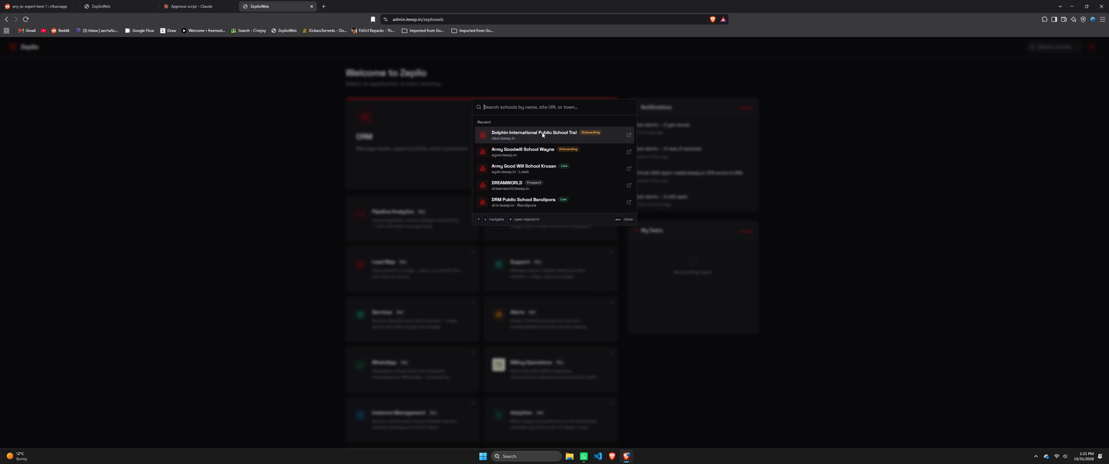
left_click(543, 155)
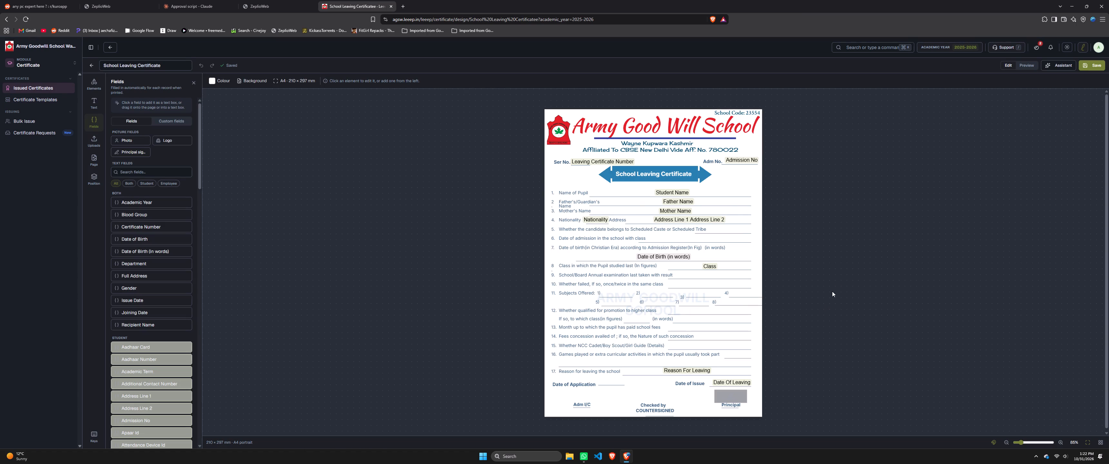
Preview the School Leaving Certificate with a student's real data and examine the header, banner and filled-in fields.
left_click(1021, 64)
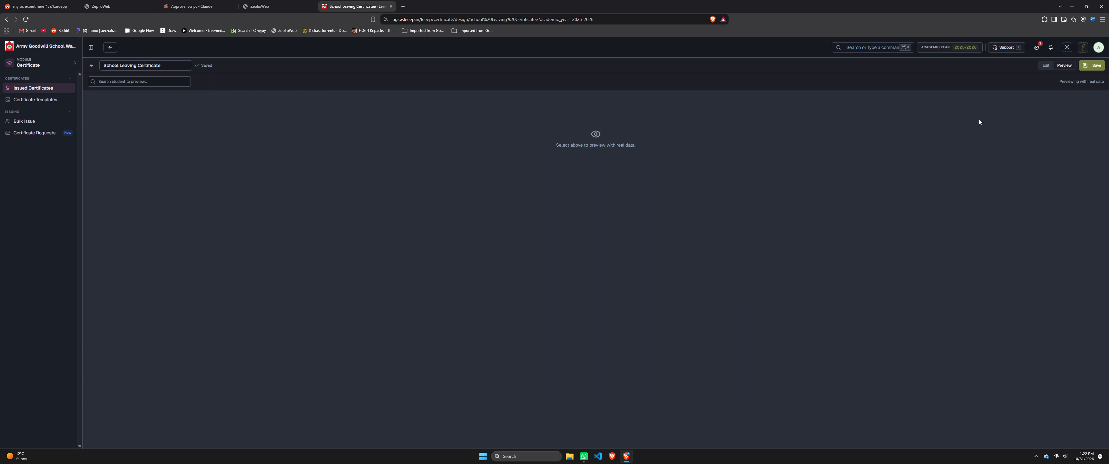
left_click(625, 185)
left_click(145, 79)
left_click(160, 64)
left_click(152, 82)
type("jh")
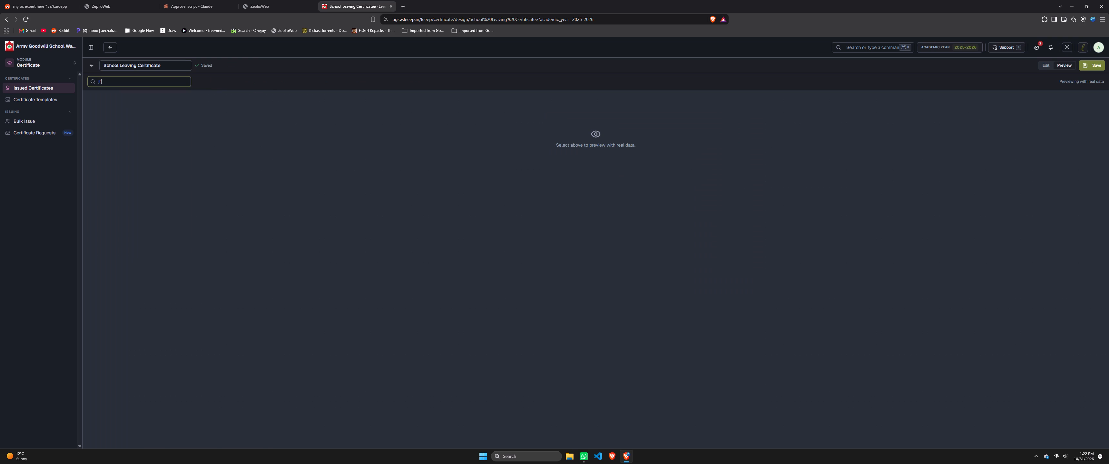
key("BackSpace")
left_click(84, 125)
left_click(110, 117)
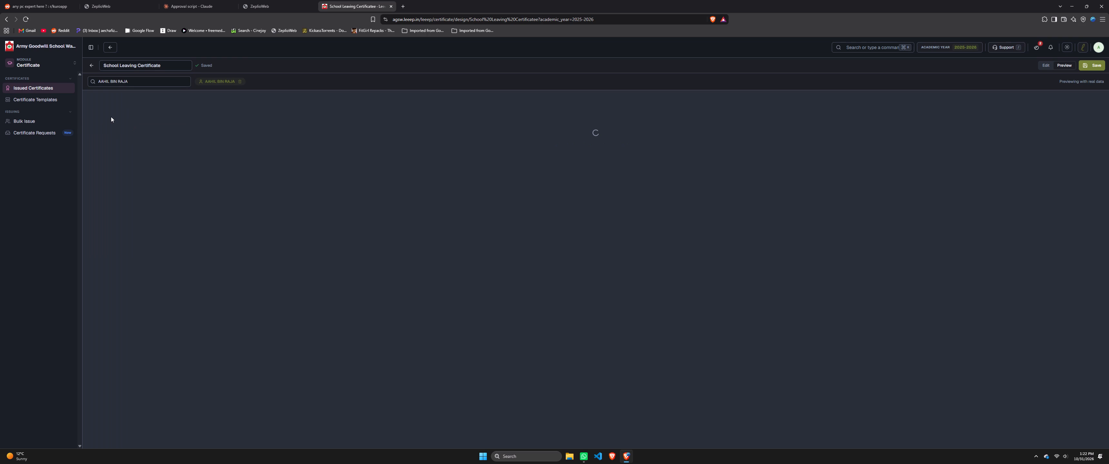
left_click(569, 165)
scroll(586, 227, "down", 3)
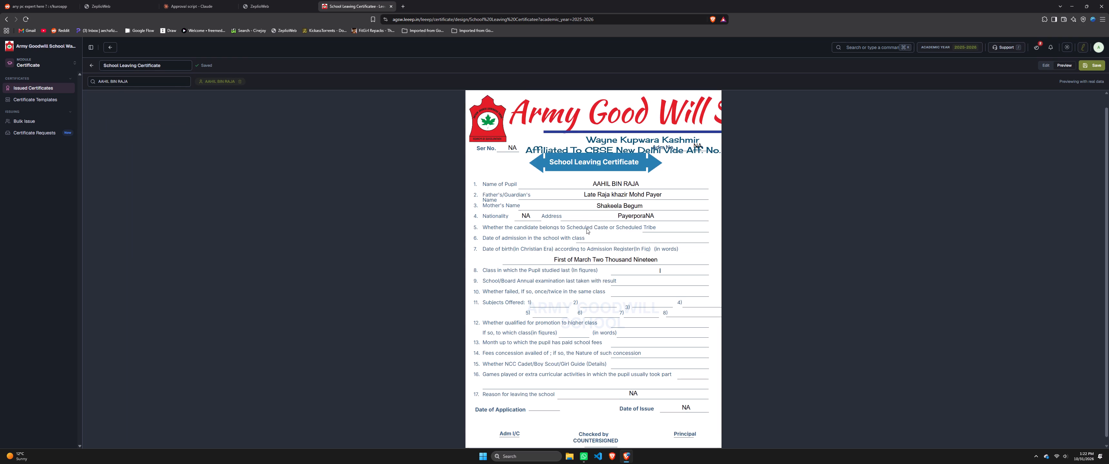
scroll(599, 283, "up", 2)
left_click(562, 176)
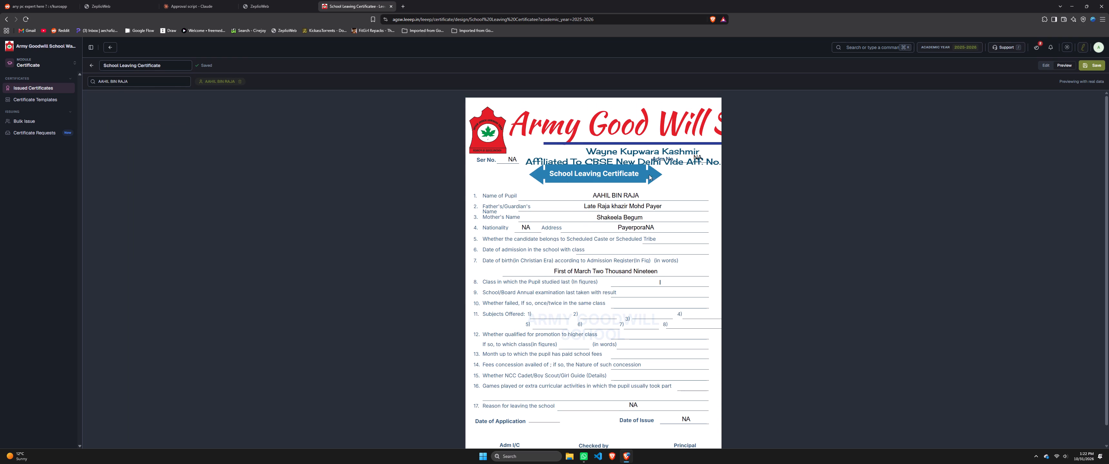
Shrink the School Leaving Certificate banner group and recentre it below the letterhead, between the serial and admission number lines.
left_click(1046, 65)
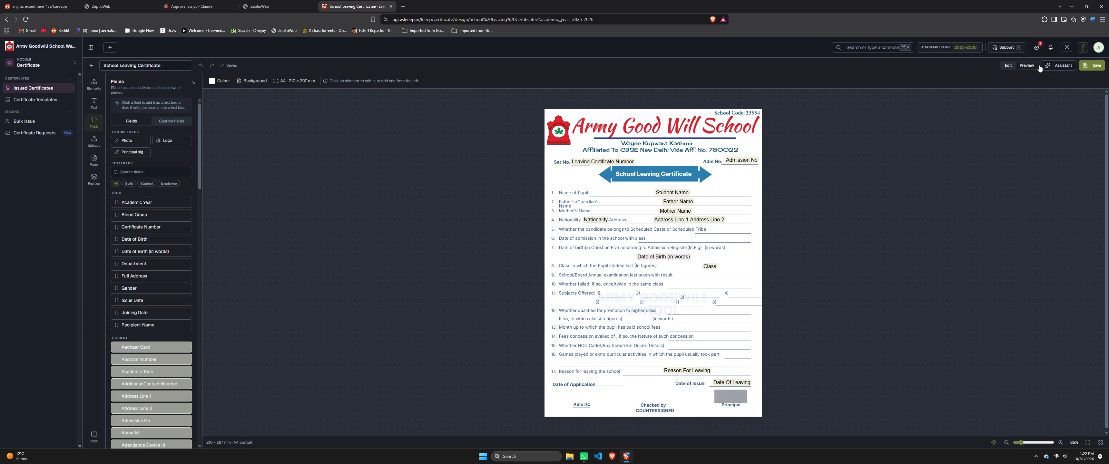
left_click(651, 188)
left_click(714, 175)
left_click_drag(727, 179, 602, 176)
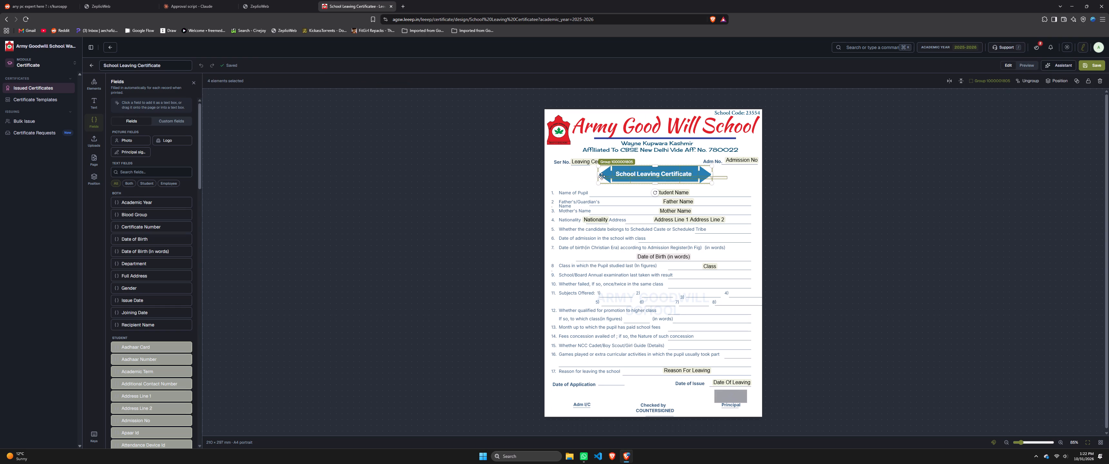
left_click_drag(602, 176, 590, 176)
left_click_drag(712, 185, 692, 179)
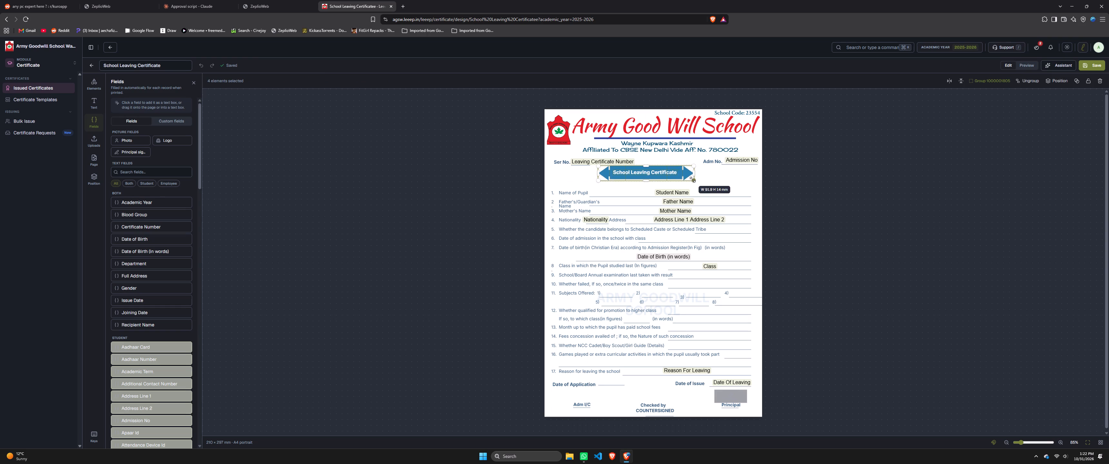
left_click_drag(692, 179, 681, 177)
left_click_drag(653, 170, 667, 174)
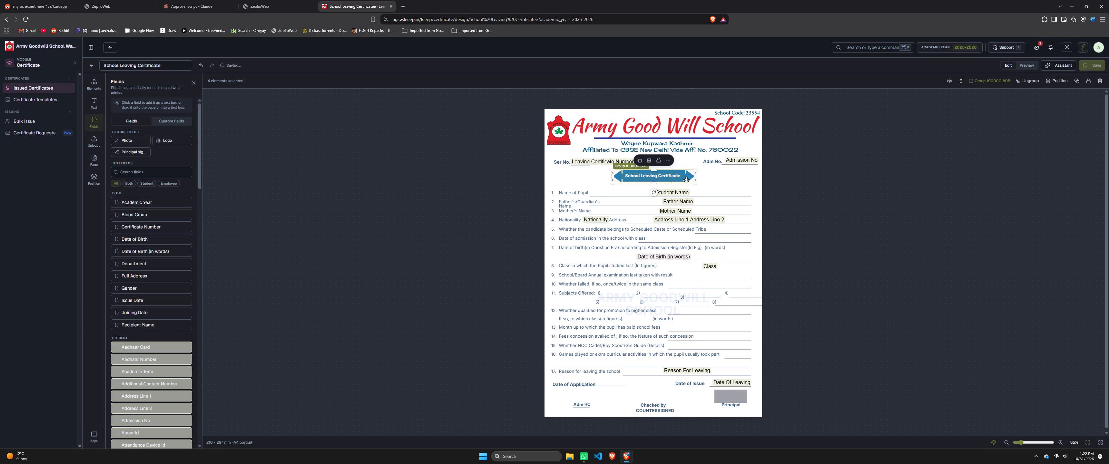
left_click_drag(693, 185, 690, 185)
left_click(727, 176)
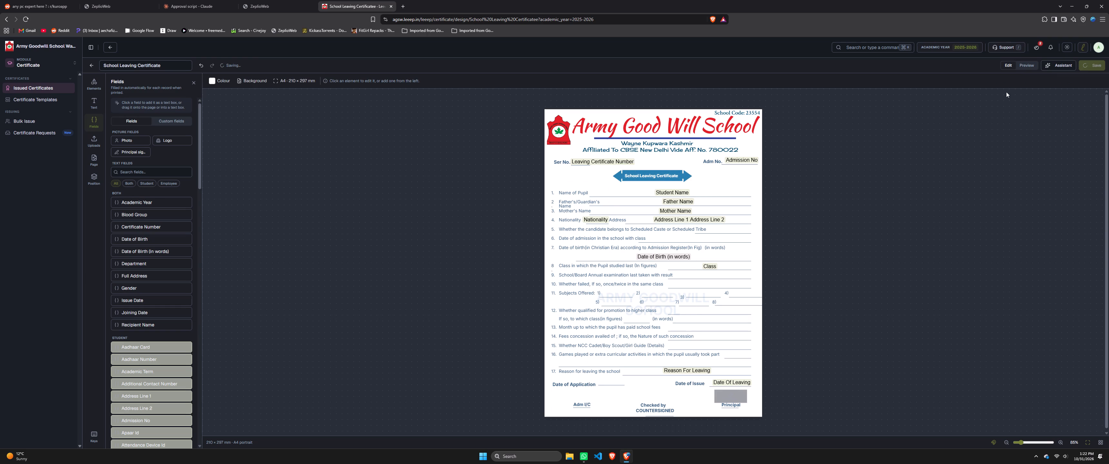
Preview the certificate again with the same student's data to check the header and the smaller banner.
left_click(1031, 67)
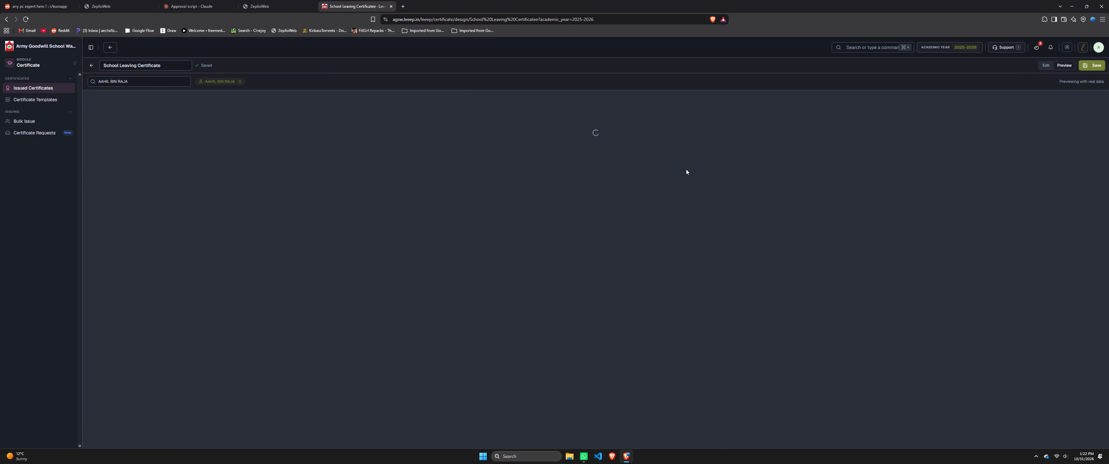
scroll(611, 152, "down", 3)
scroll(611, 152, "up", 2)
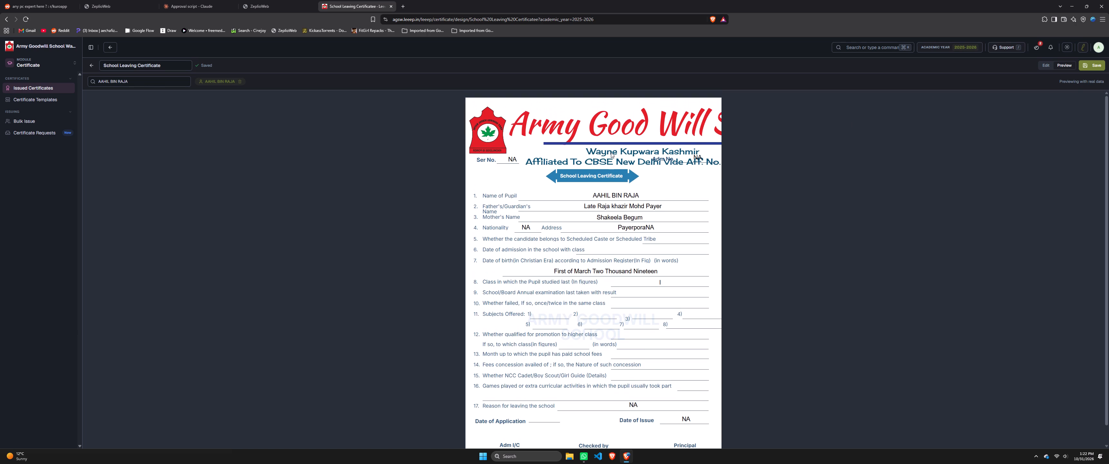
Return to the certificate templates list and reopen the School Leaving Certificate design.
left_click(110, 45)
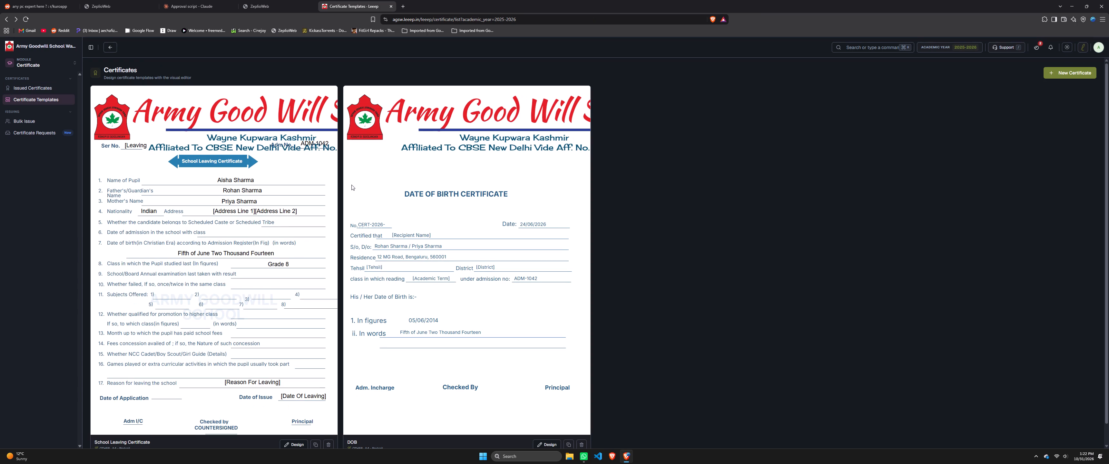
left_click(269, 122)
scroll(329, 347, "down", 2)
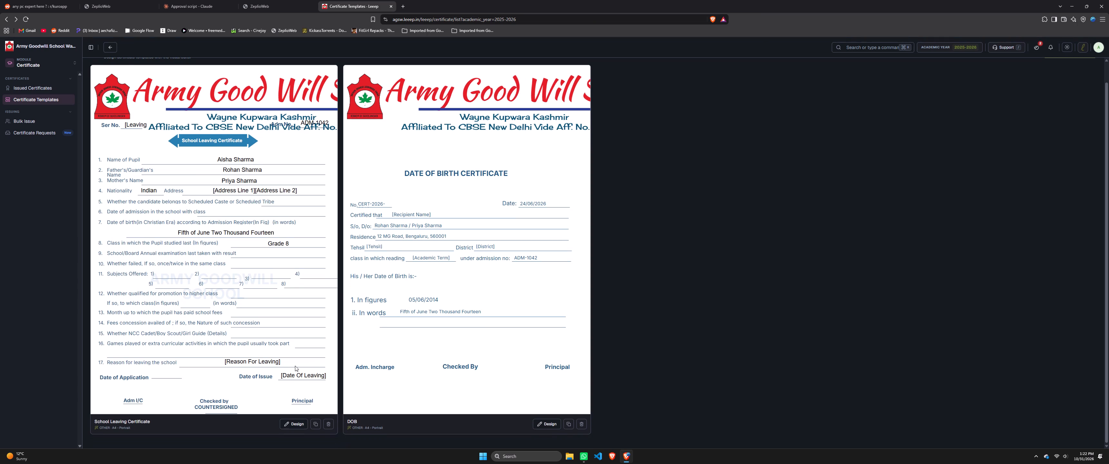
left_click(290, 426)
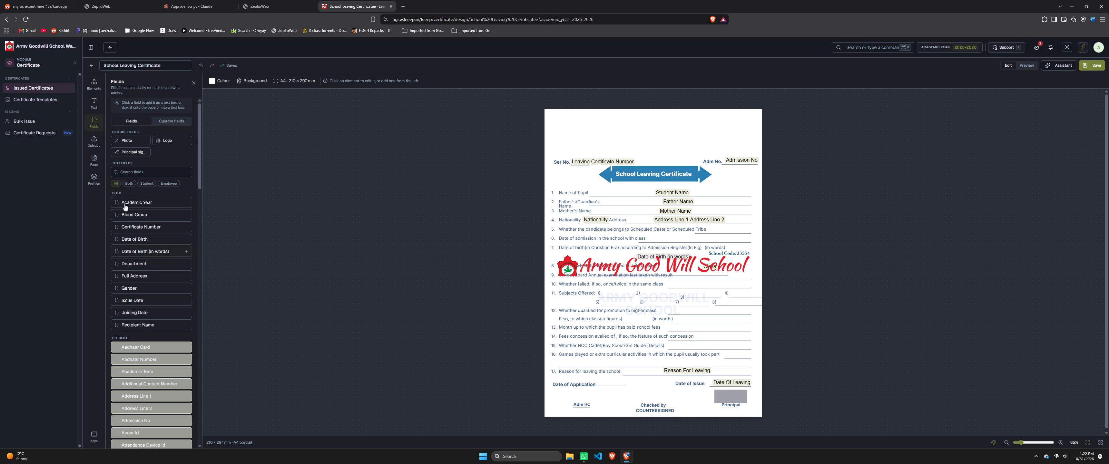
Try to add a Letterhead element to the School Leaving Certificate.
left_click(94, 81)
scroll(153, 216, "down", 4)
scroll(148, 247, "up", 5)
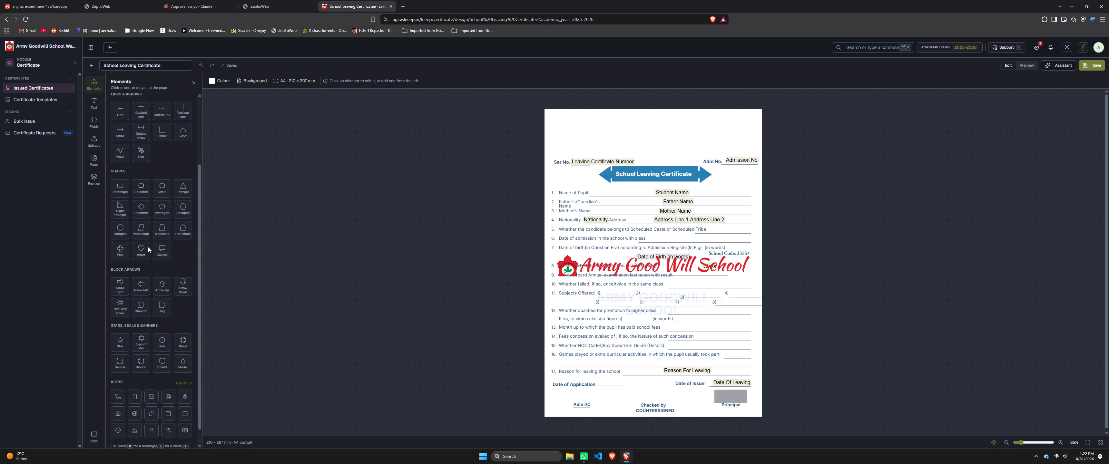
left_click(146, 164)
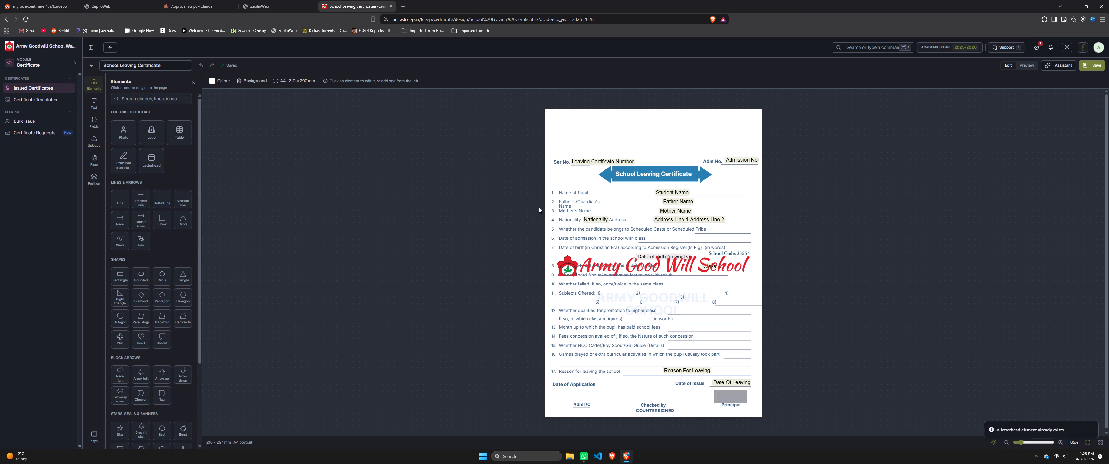
Move the letterhead from the middle of the certificate to the top of the page, above the serial number line.
left_click(603, 265)
left_click_drag(603, 265, 602, 136)
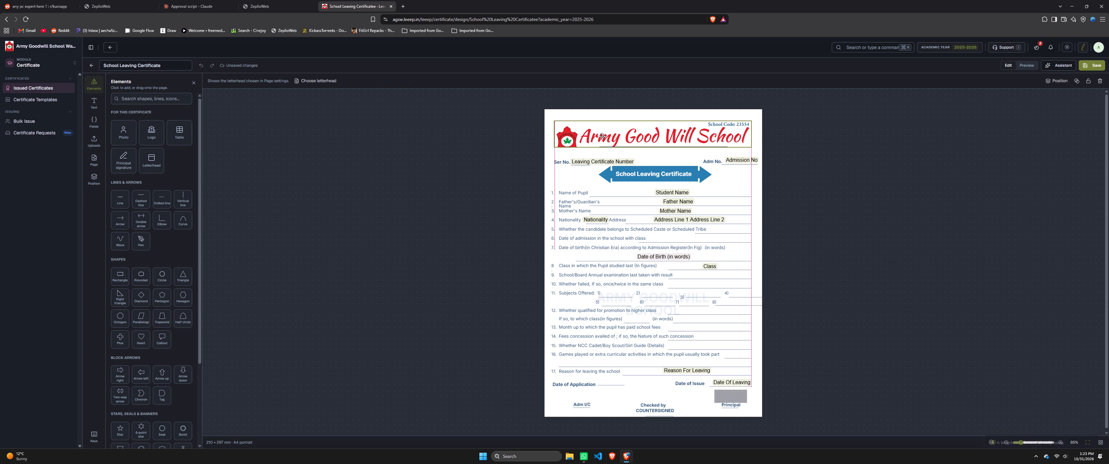
left_click_drag(602, 136, 602, 125)
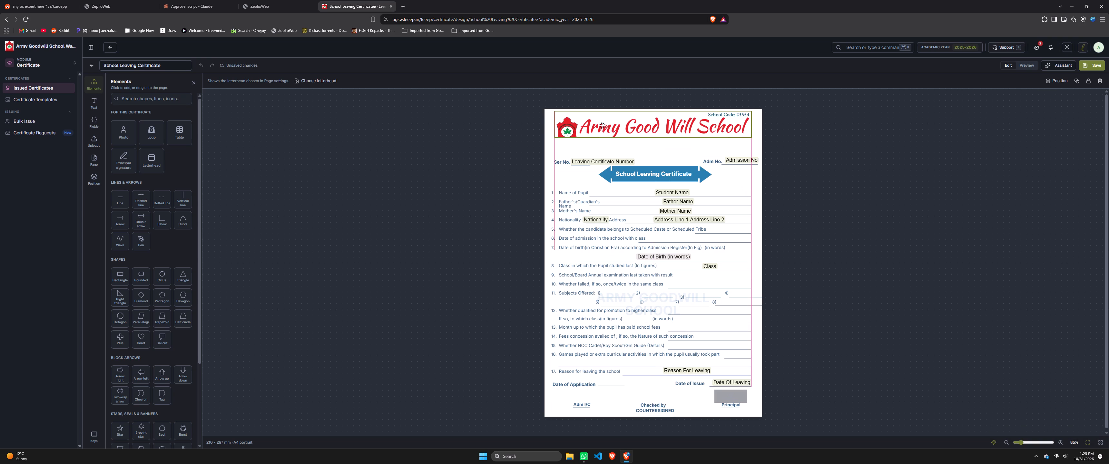
left_click_drag(602, 125, 603, 127)
left_click(796, 126)
left_click(696, 125)
left_click(814, 126)
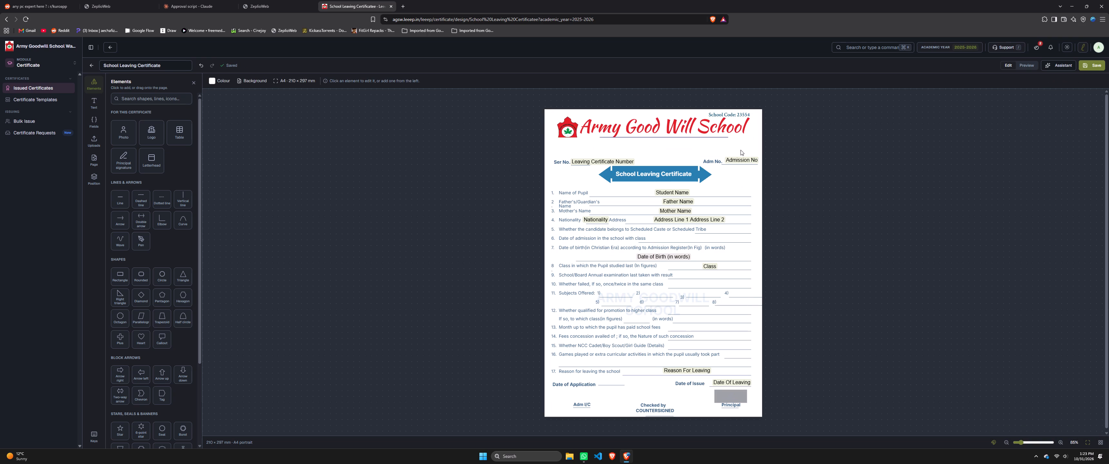
left_click(607, 164)
left_click(557, 155)
Preview the certificate with the student's data to check the repositioned letterhead against the number fields and banner.
left_click(1025, 70)
left_click(1025, 66)
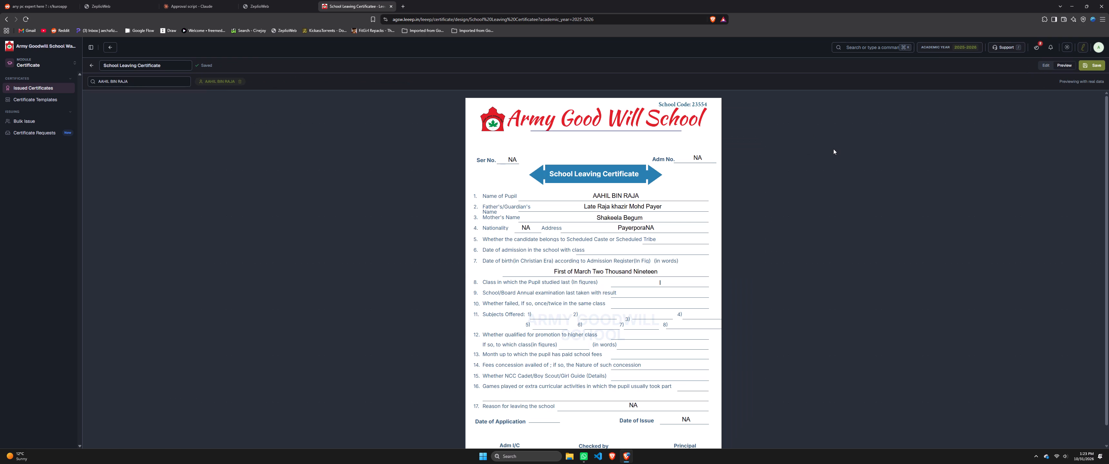
left_click(682, 162)
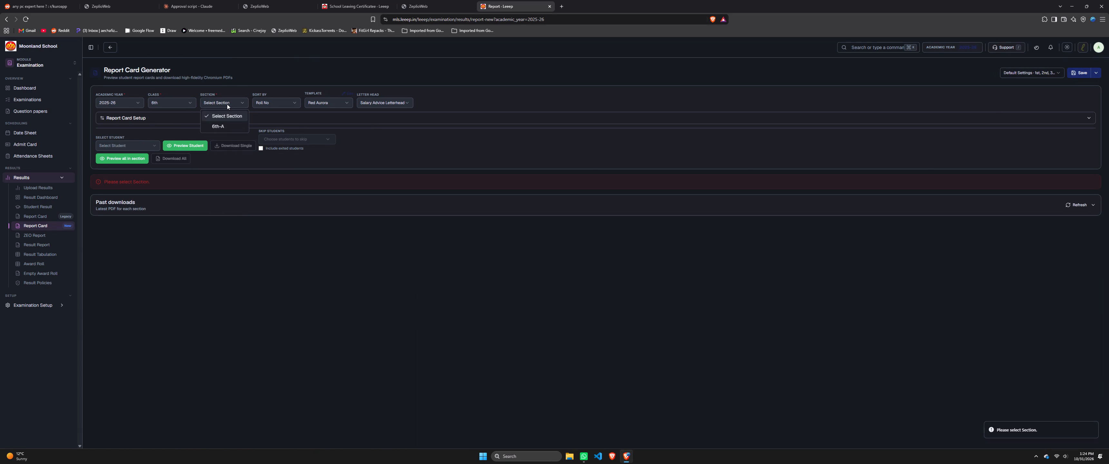
left_click(223, 124)
left_click(197, 142)
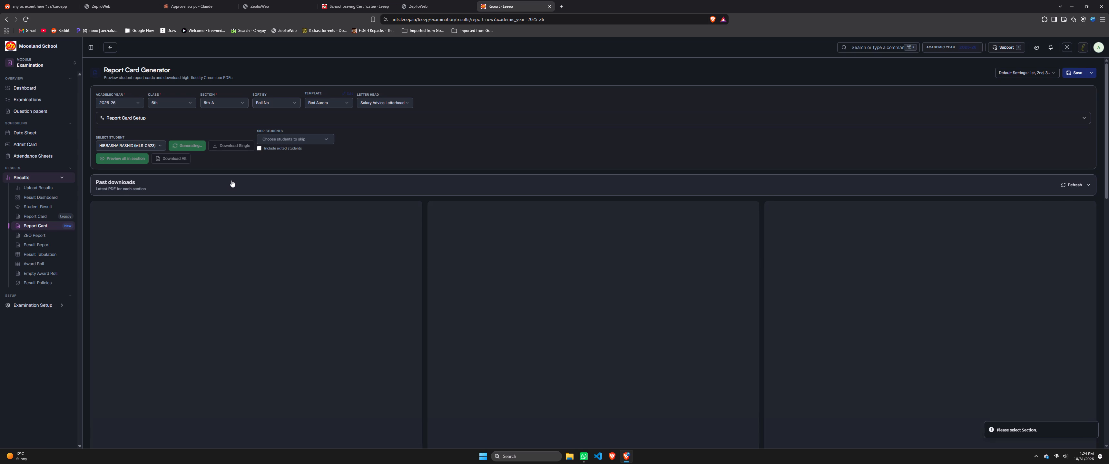
Examine the 6th-A student's report card from subject marks to signatures, along with the missing-mark details above it.
scroll(231, 180, "down", 4)
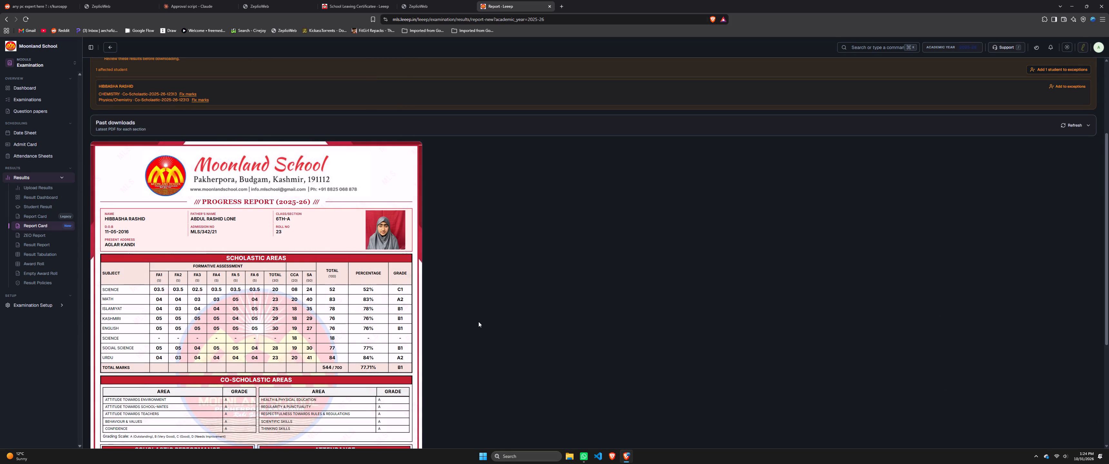
scroll(478, 322, "down", 6)
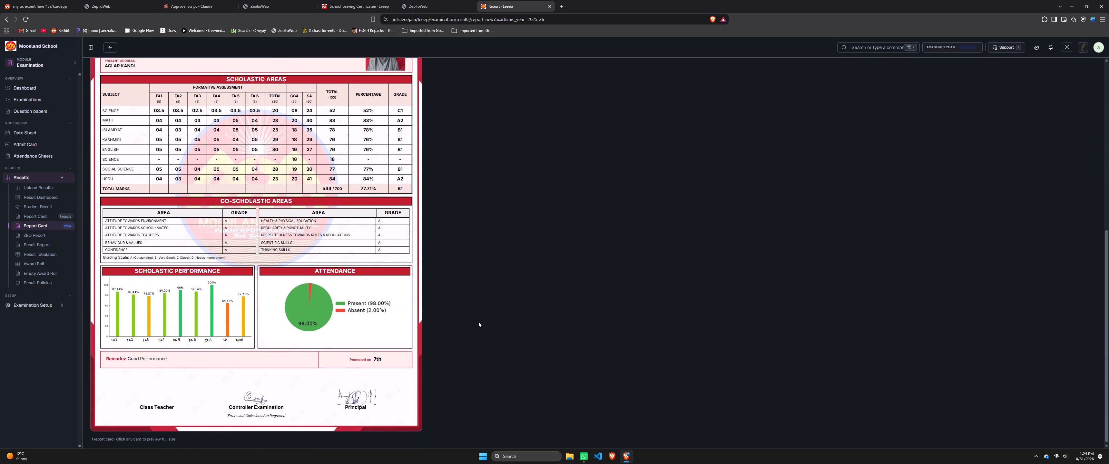
scroll(478, 322, "up", 4)
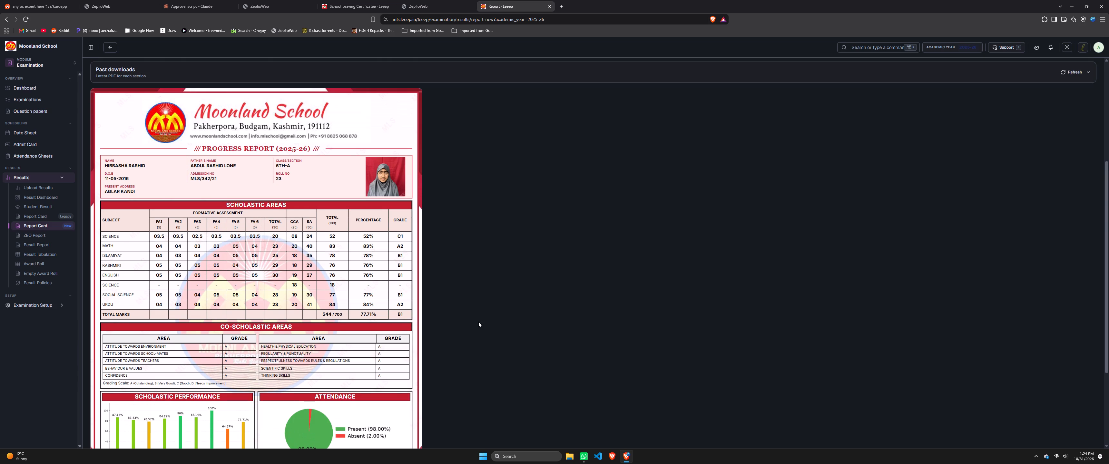
scroll(488, 320, "up", 5)
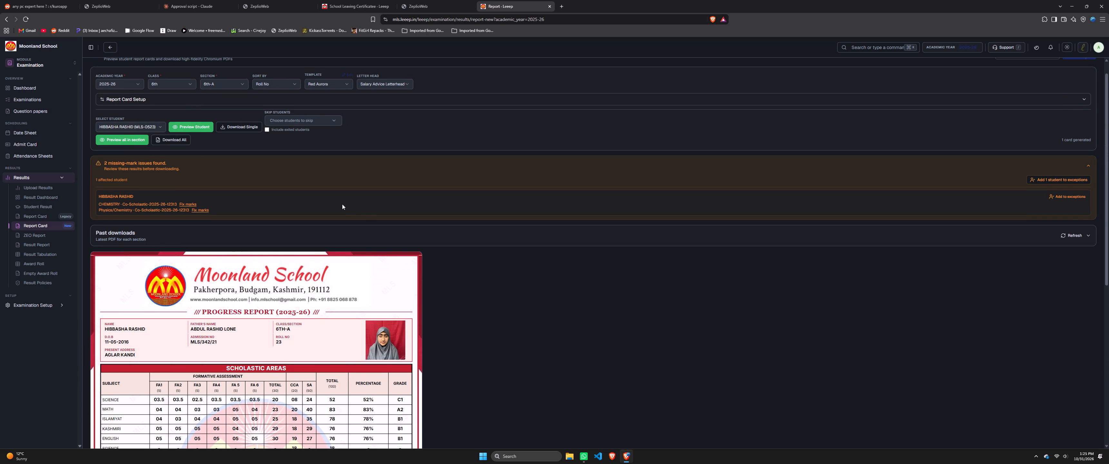
scroll(237, 139, "up", 3)
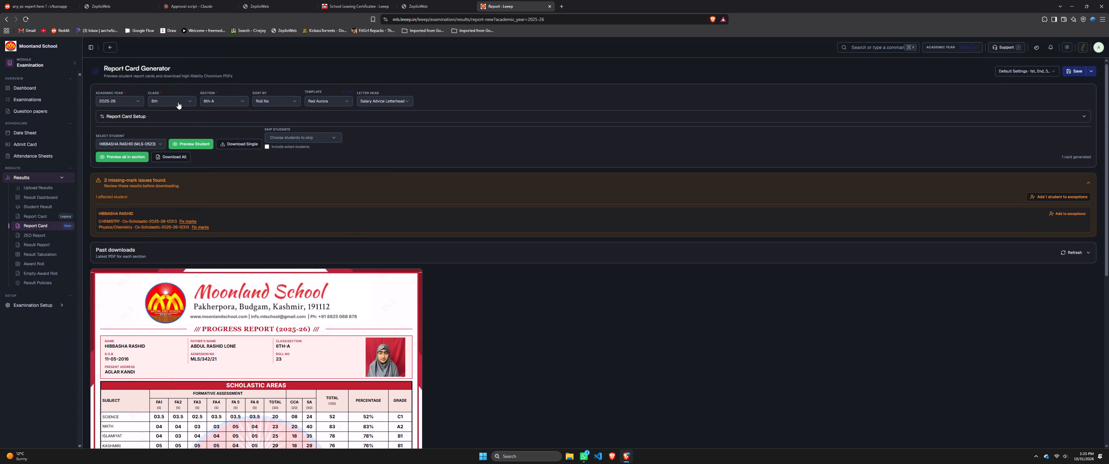
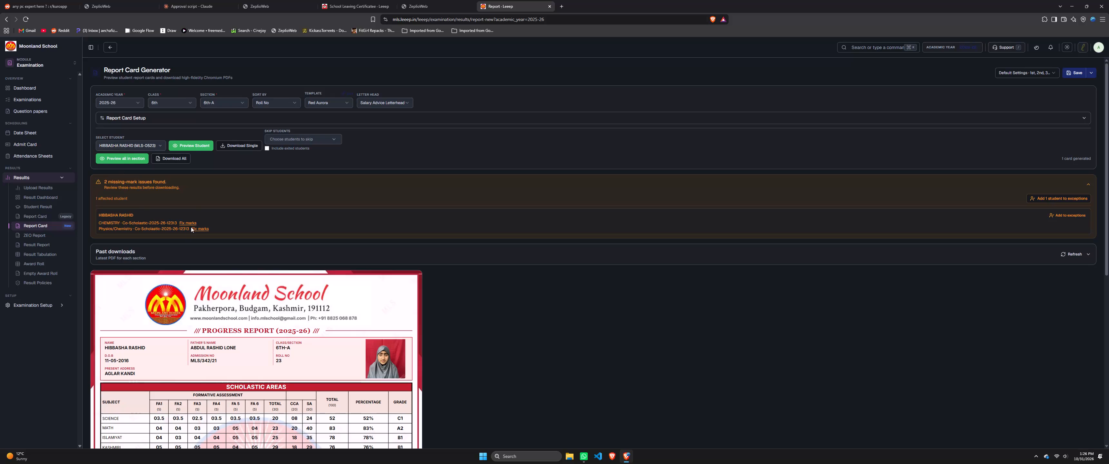
Regenerate the selected 6th-A student's report card preview and check it from subject marks down to the signatures.
left_click(186, 143)
scroll(217, 218, "down", 2)
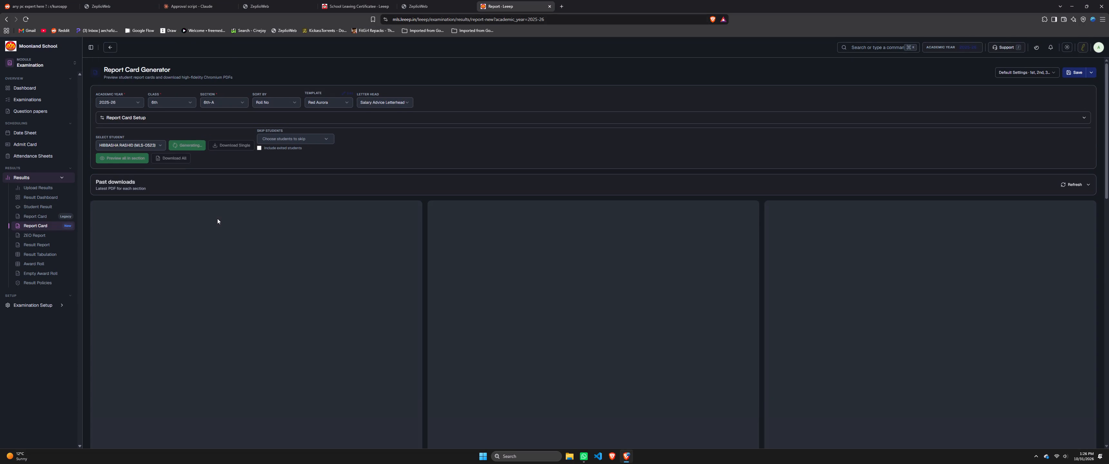
scroll(217, 218, "down", 1)
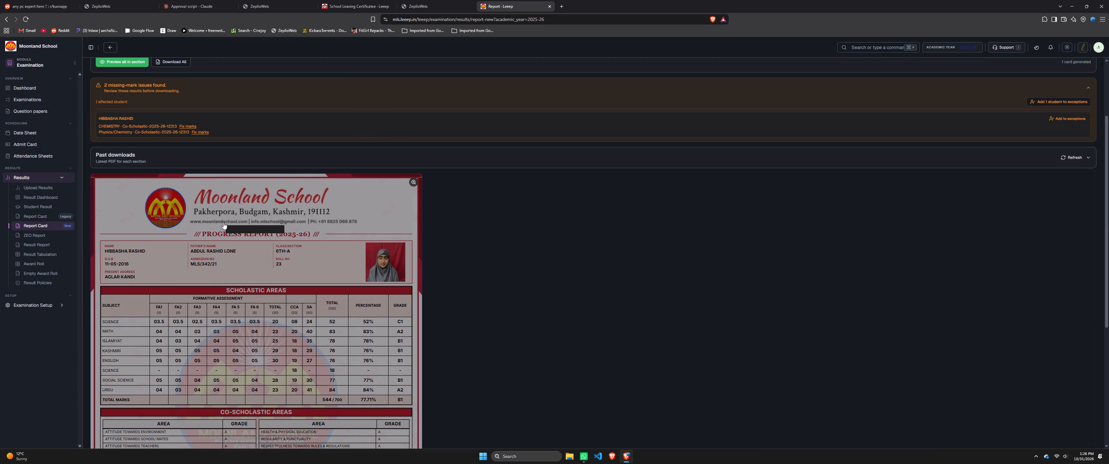
scroll(224, 262, "down", 6)
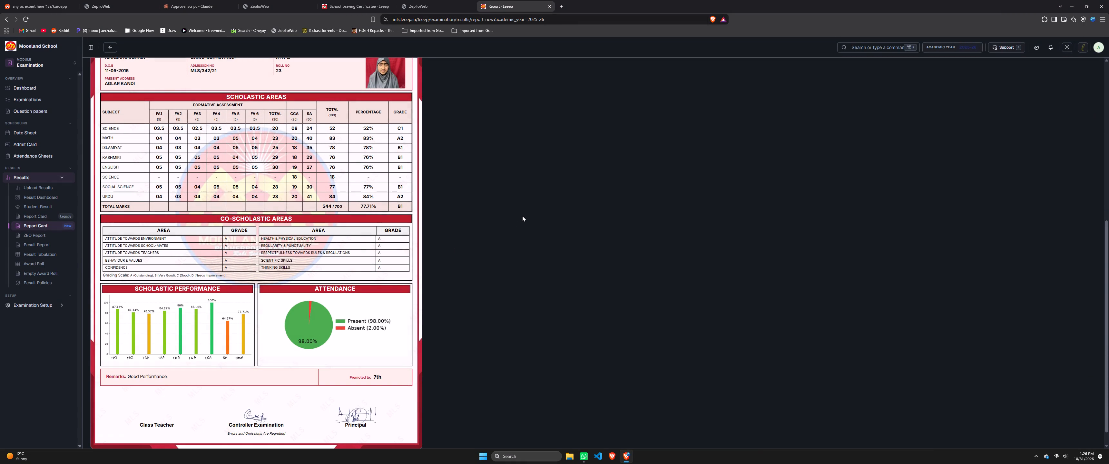
scroll(522, 216, "up", 6)
scroll(249, 127, "up", 4)
Switch the report card generator to class 9th, section 9th-A, and preview the selected student's report card.
left_click(230, 104)
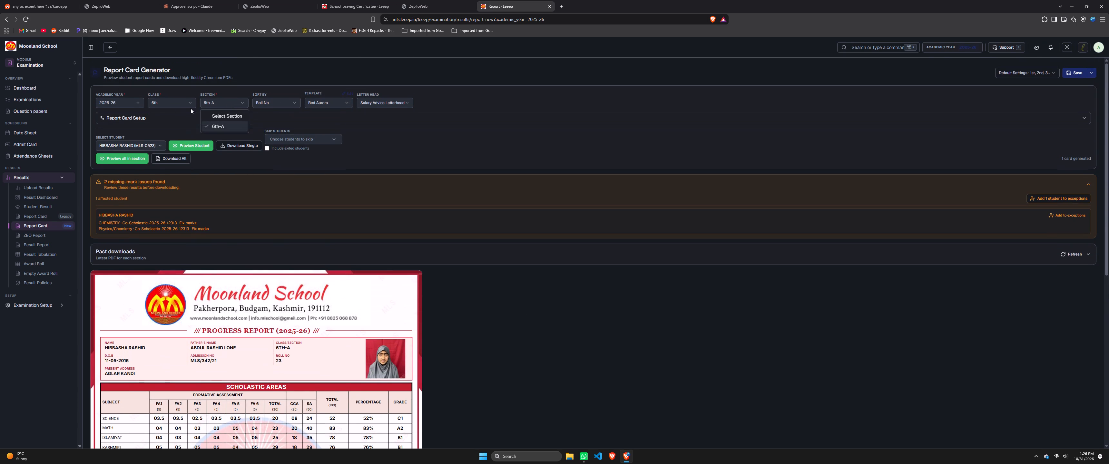
left_click(168, 107)
left_click(170, 105)
scroll(169, 209, "down", 5)
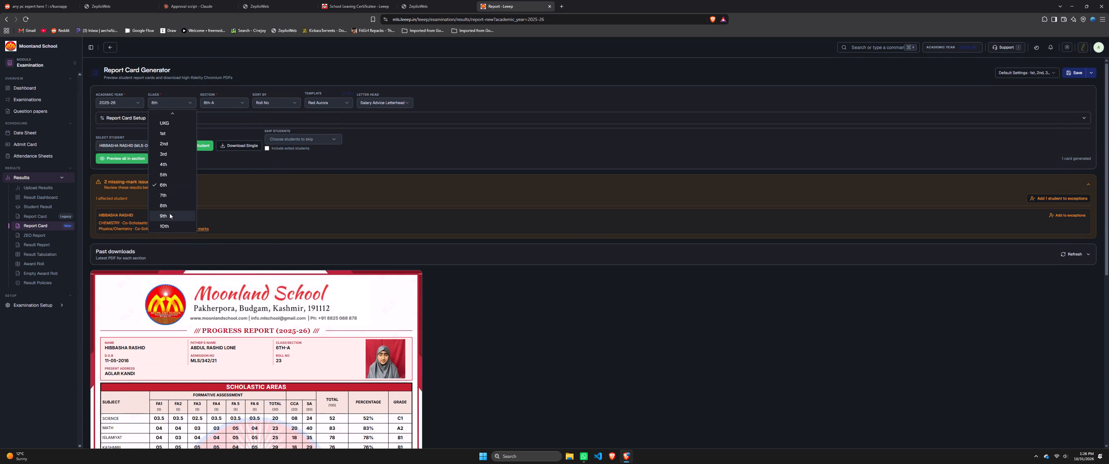
left_click(170, 213)
left_click(220, 94)
left_click(220, 101)
left_click(221, 128)
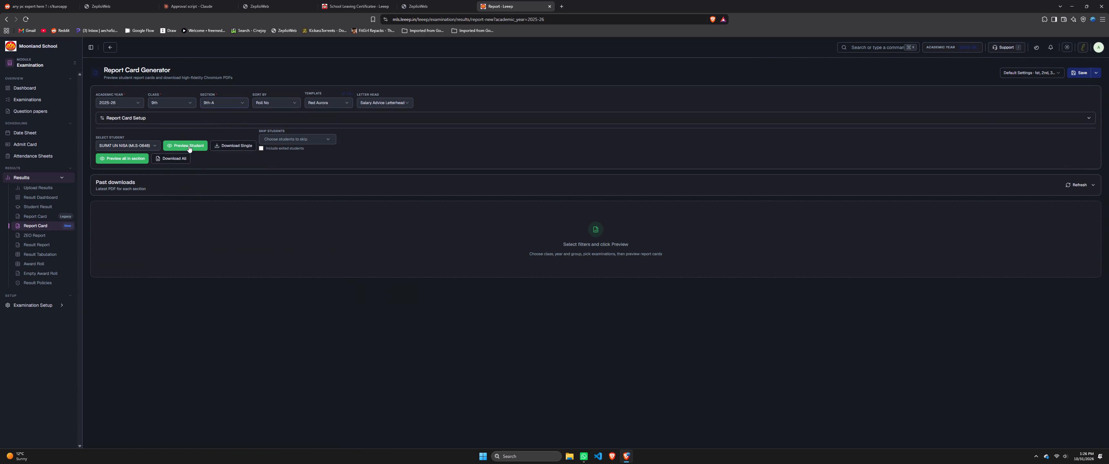
left_click(189, 147)
scroll(248, 189, "down", 5)
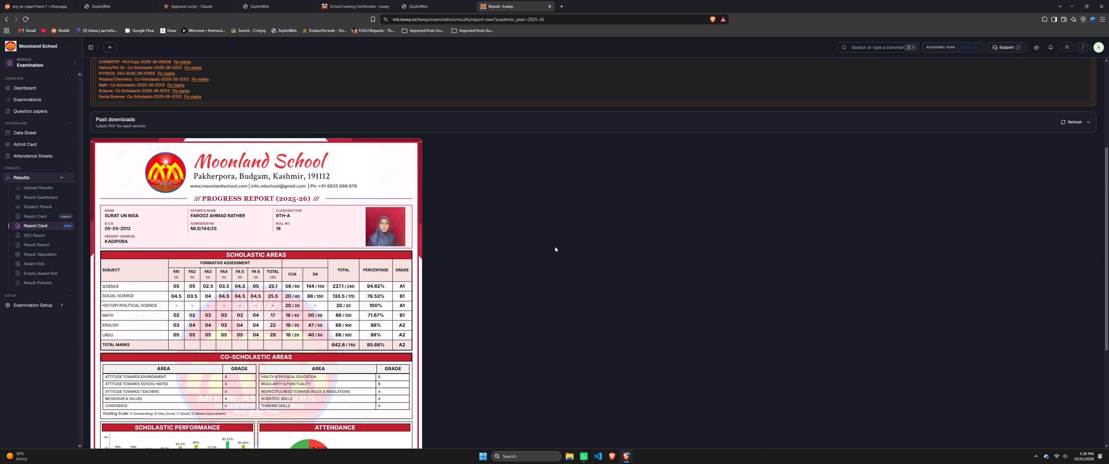
scroll(555, 247, "up", 2)
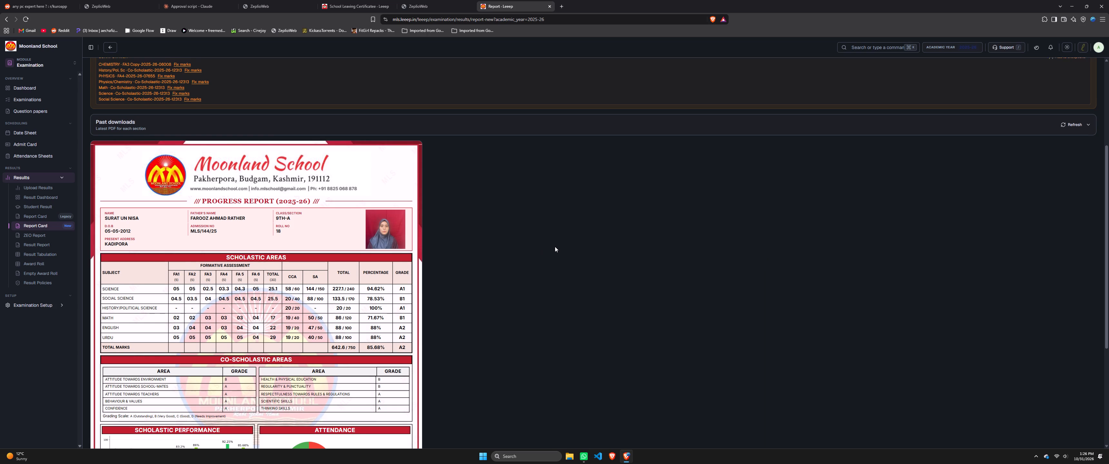
Browse the 9th-A student list, regenerate the same student's report card preview, and check its missing-mark details.
scroll(555, 247, "up", 1)
left_click(151, 81)
scroll(126, 178, "down", 5)
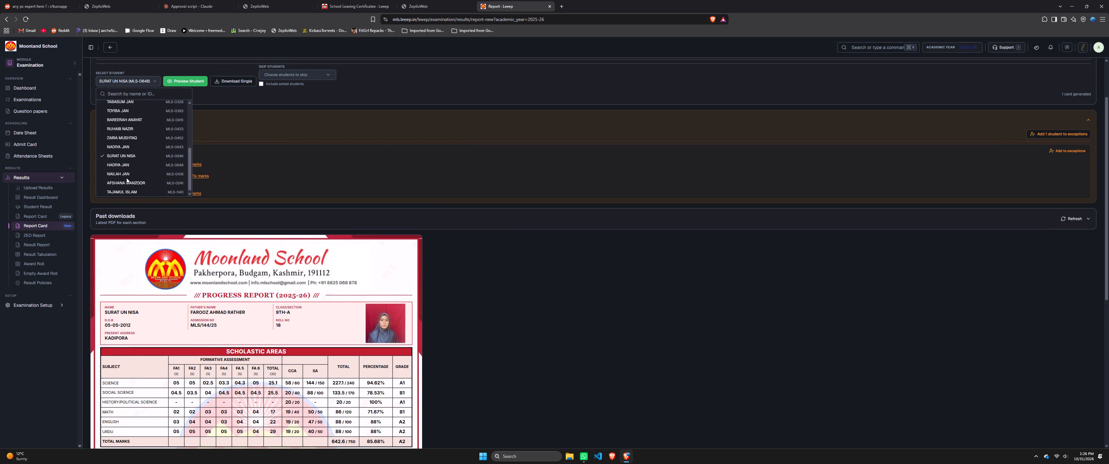
left_click(182, 81)
scroll(245, 107, "up", 4)
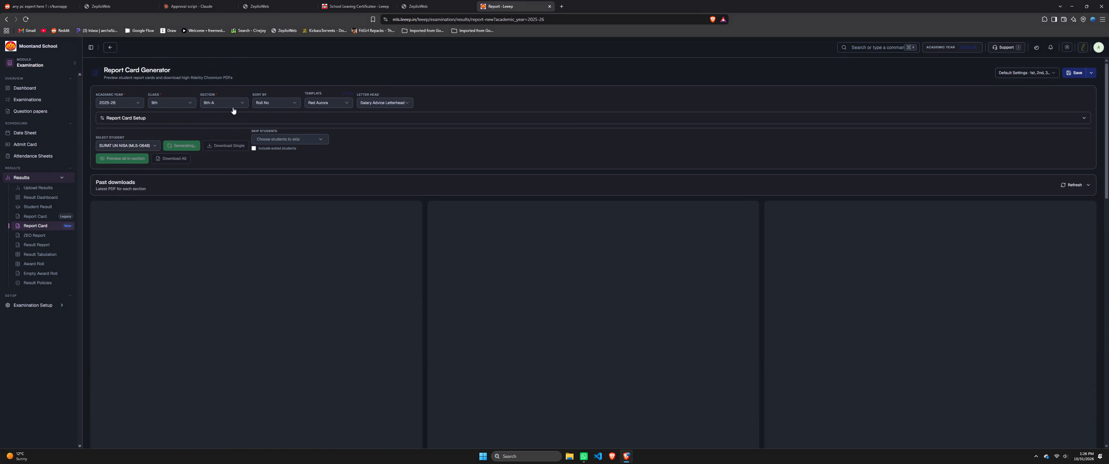
scroll(173, 168, "down", 7)
scroll(186, 194, "down", 6)
scroll(183, 184, "up", 11)
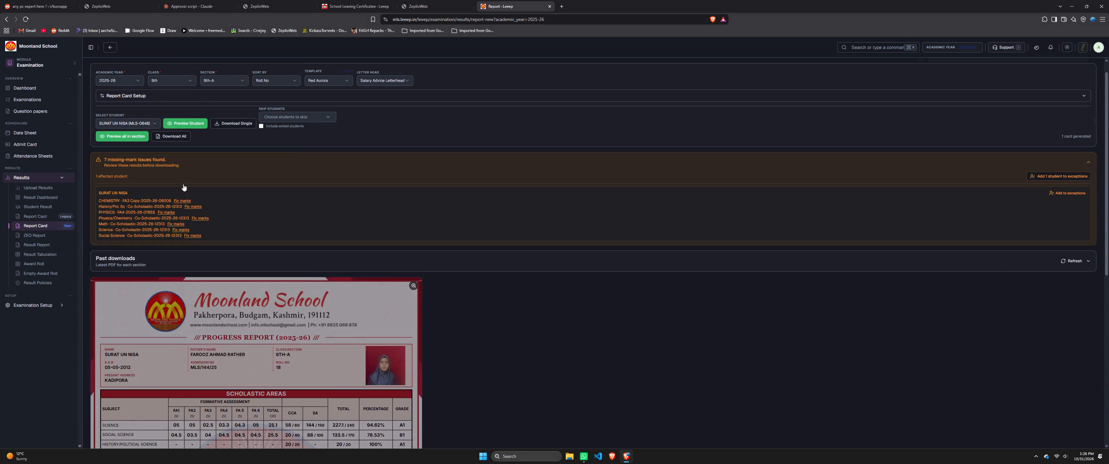
scroll(183, 184, "up", 4)
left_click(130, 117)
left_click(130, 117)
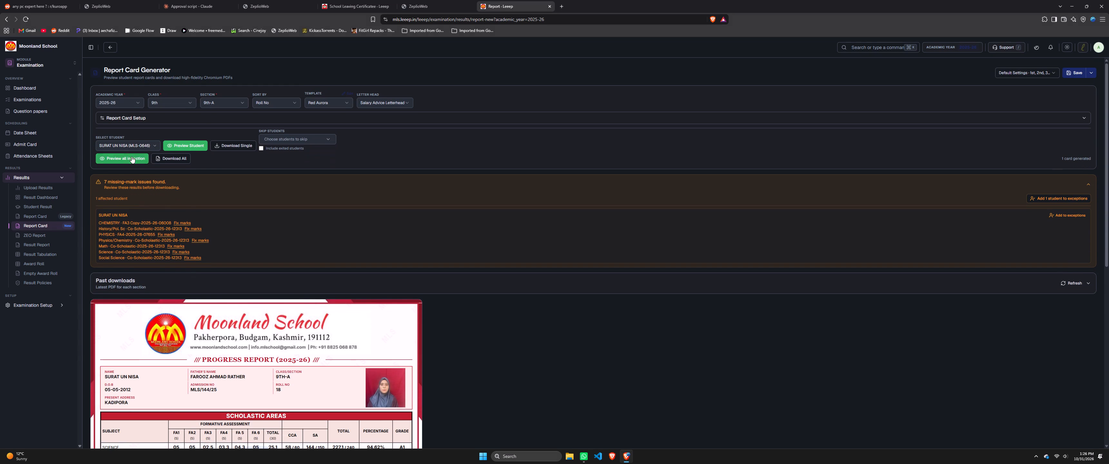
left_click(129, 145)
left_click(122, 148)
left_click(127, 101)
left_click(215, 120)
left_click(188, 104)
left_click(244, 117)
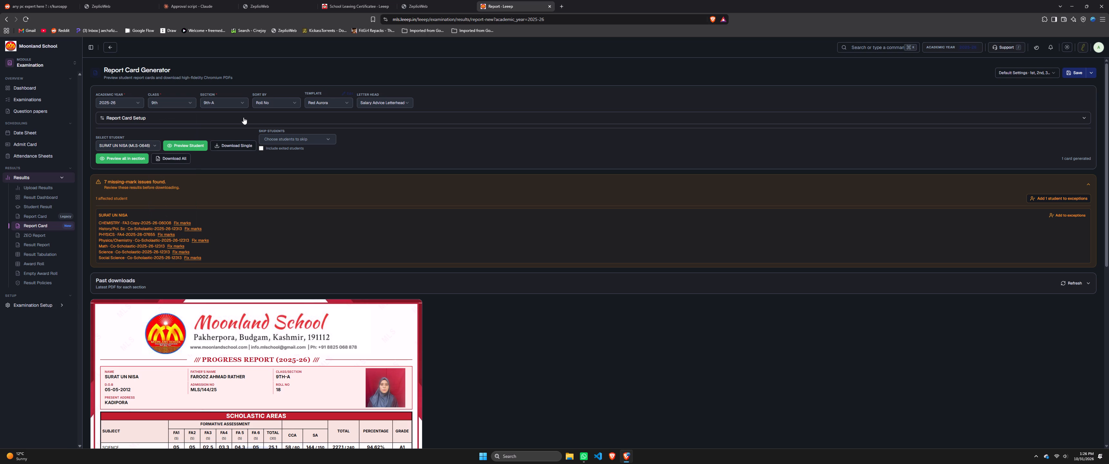
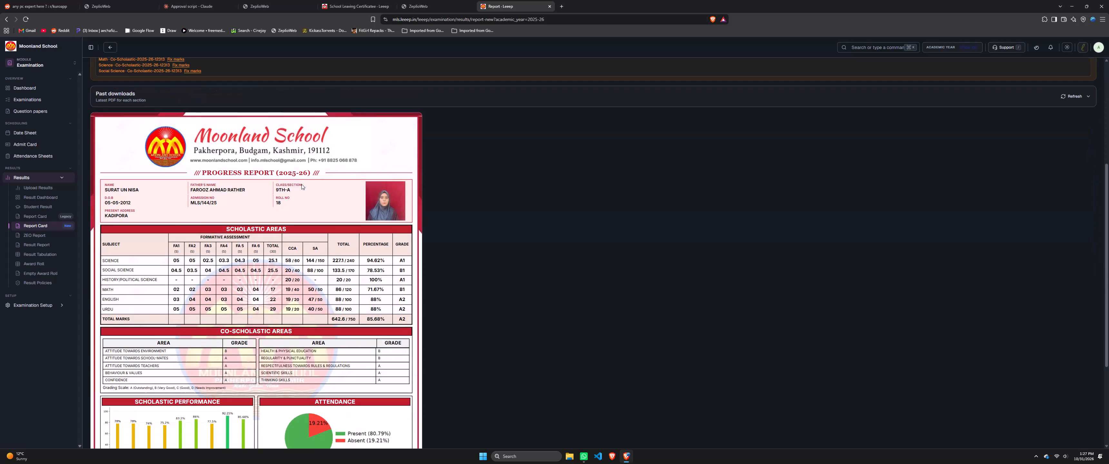
Review the 9th-A student's report card preview down to the signatures, and compare it with the missing-mark issues.
scroll(303, 186, "down", 5)
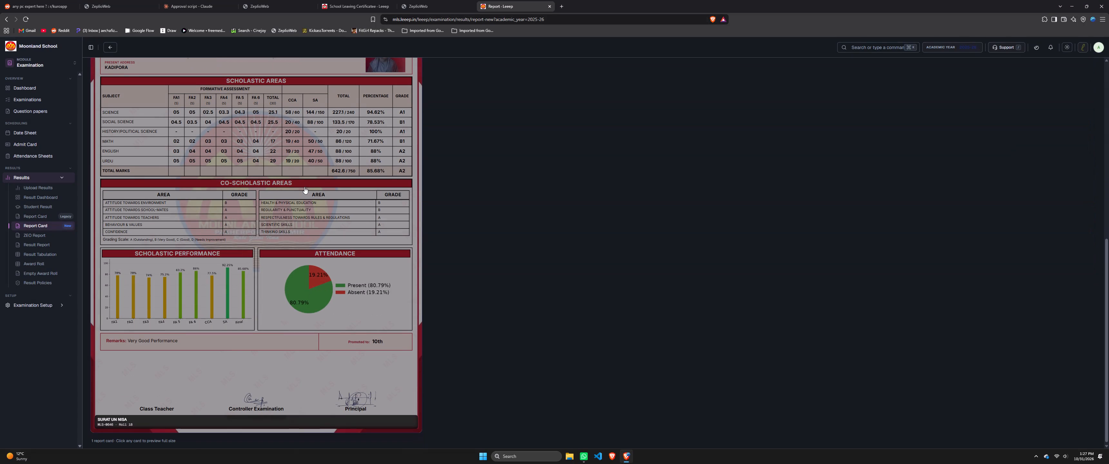
left_click(545, 218)
scroll(545, 218, "up", 6)
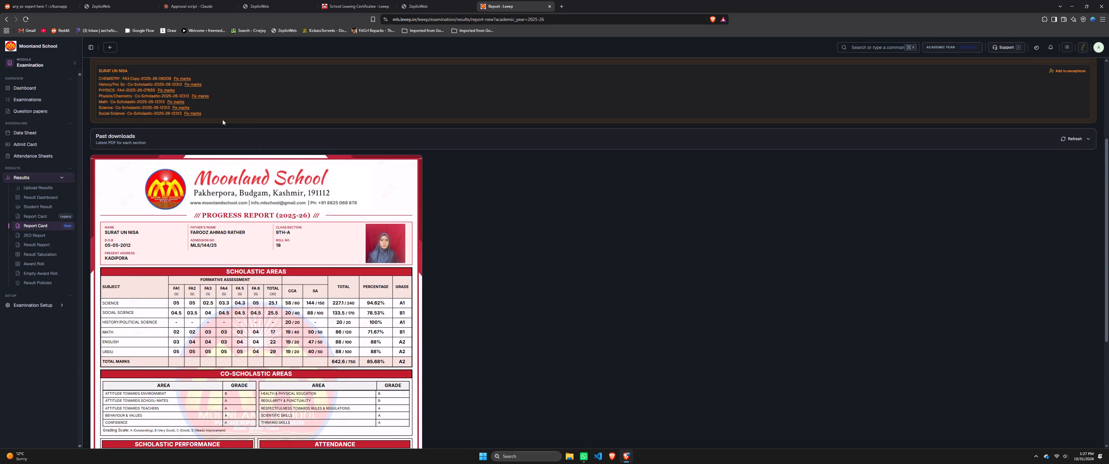
scroll(222, 120, "up", 4)
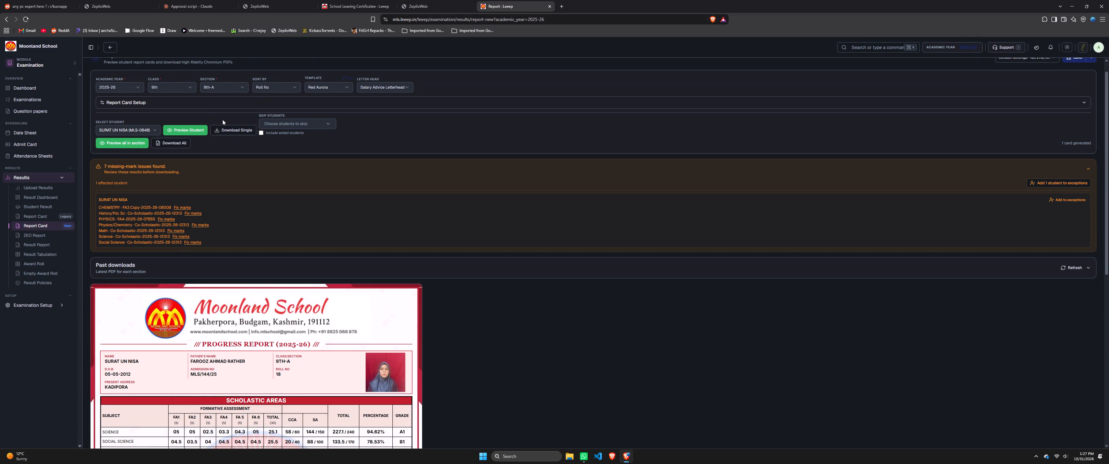
scroll(254, 215, "down", 5)
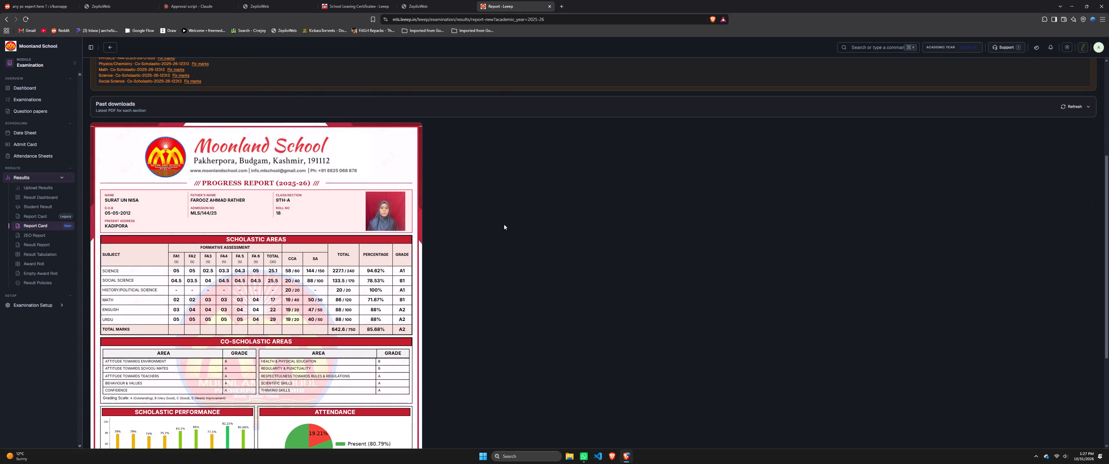
Look through the Admission module's Admissions, Student Applicants and Enrollments pages, and return to the module home.
left_click(44, 46)
scroll(375, 205, "down", 2)
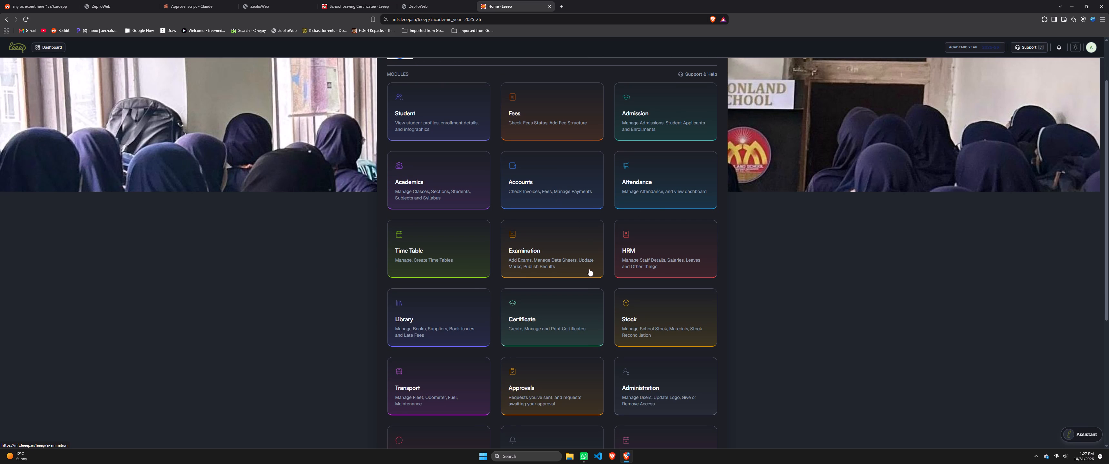
scroll(595, 283, "up", 2)
left_click(664, 186)
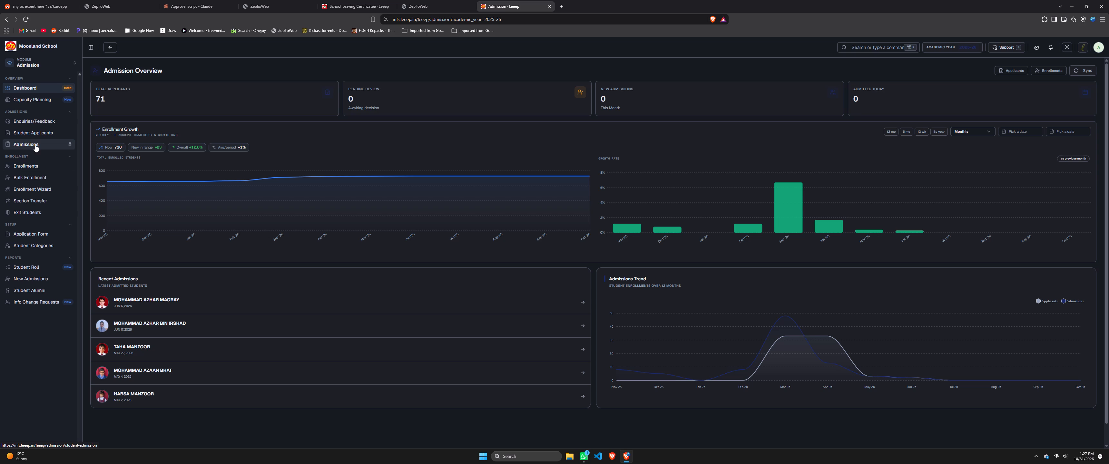
left_click(35, 145)
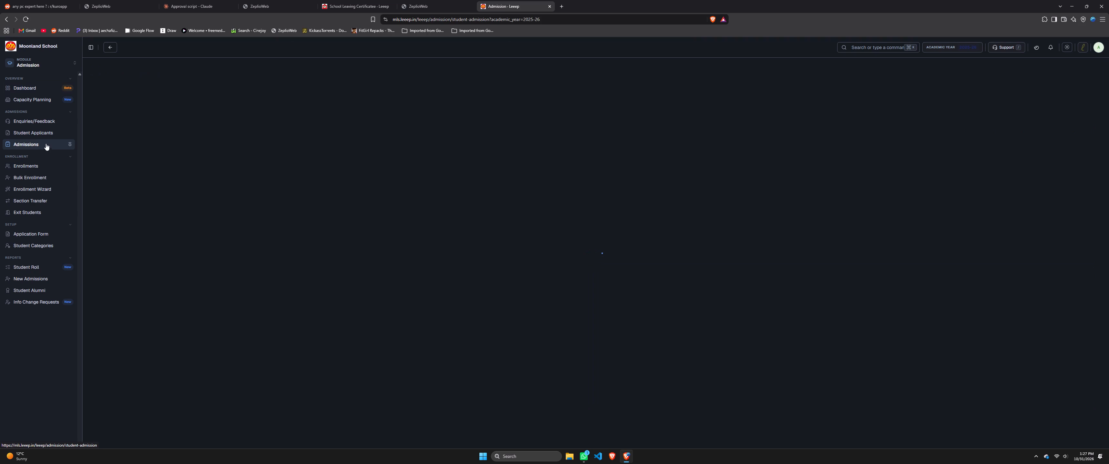
left_click(39, 130)
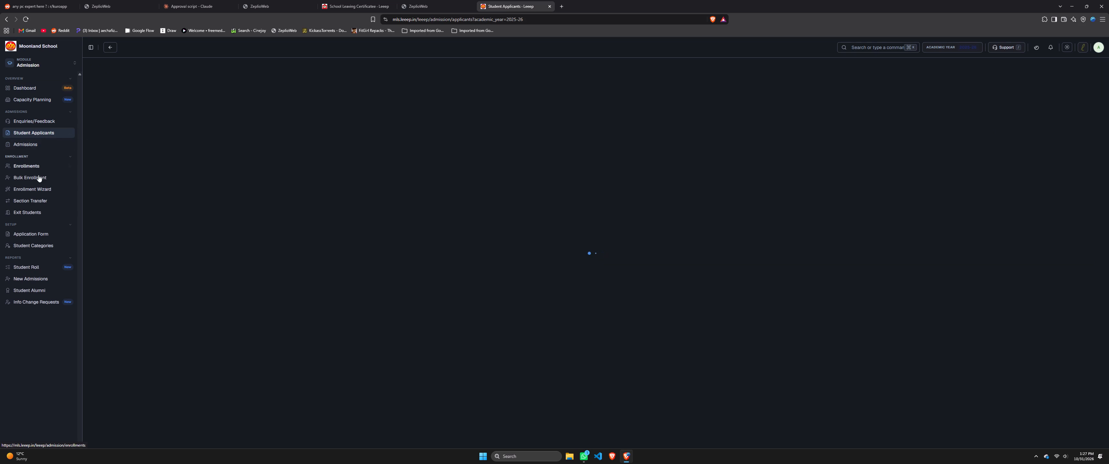
left_click(64, 147)
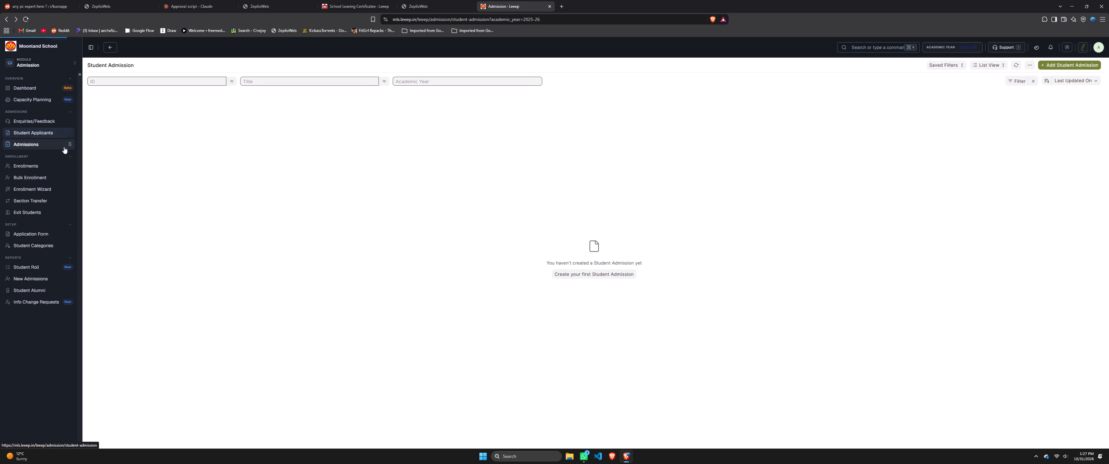
left_click(37, 169)
left_click(252, 226)
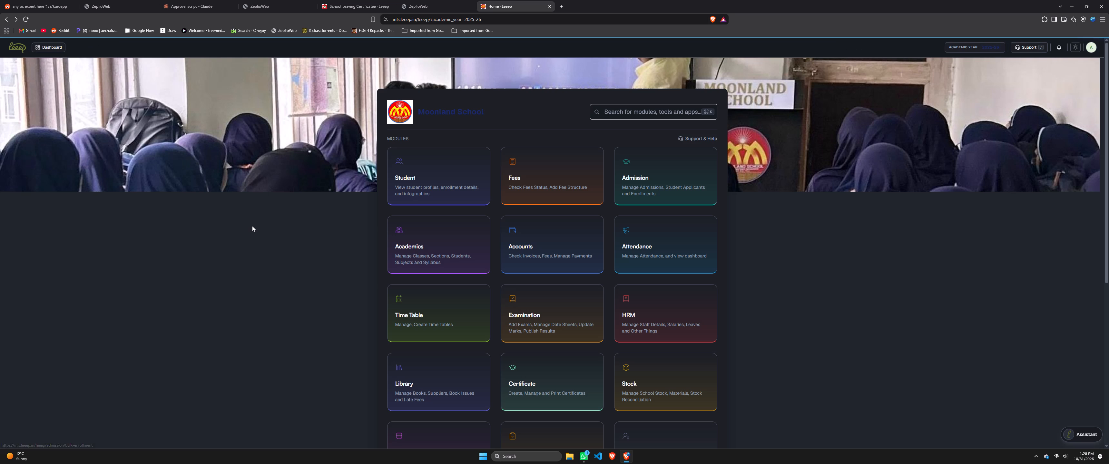
Open the Subjects list in the Academics module and look through the school's scholastic and co-scholastic subjects.
left_click(432, 246)
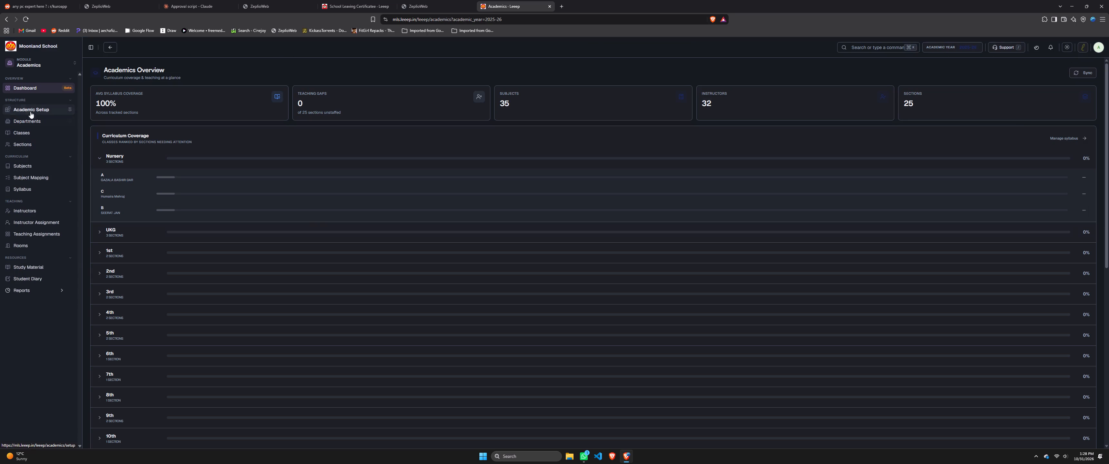
left_click(36, 179)
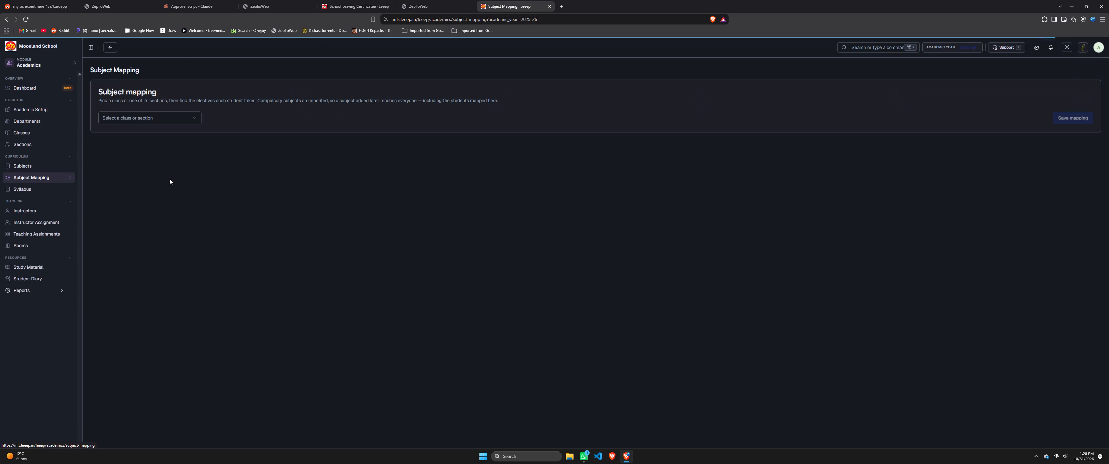
left_click(38, 169)
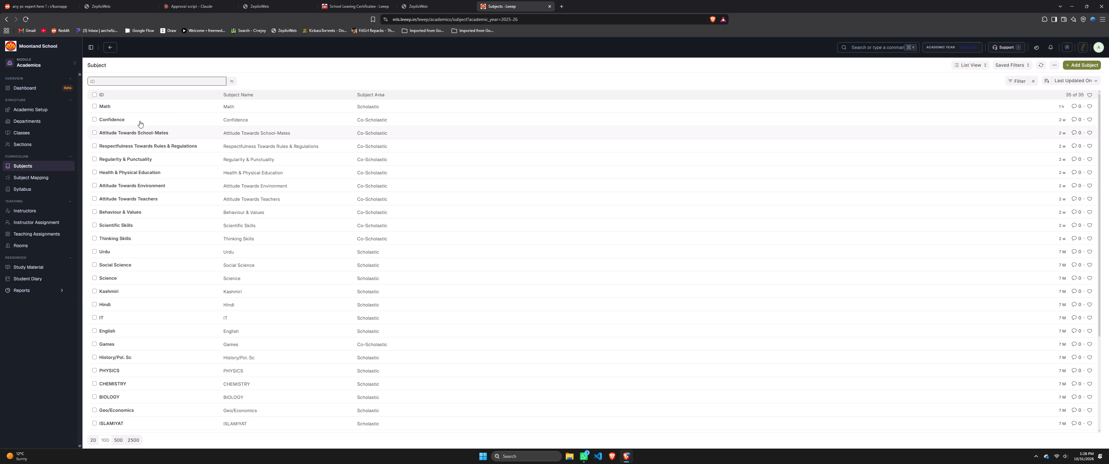
scroll(136, 205, "down", 1)
scroll(130, 352, "down", 4)
scroll(130, 352, "up", 1)
scroll(130, 352, "down", 3)
scroll(130, 352, "up", 4)
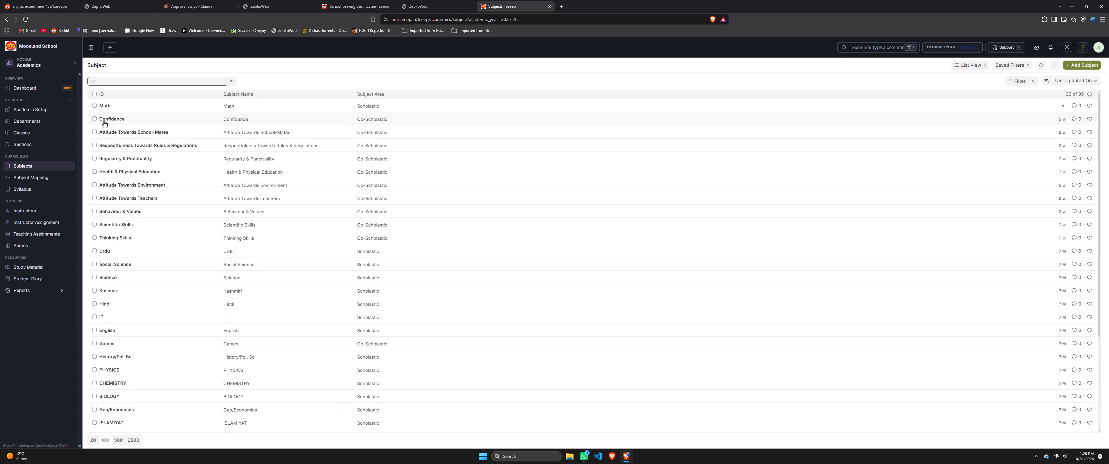
Examine the Science subject record's details and examination criteria, and return to the subject list.
left_click(111, 278)
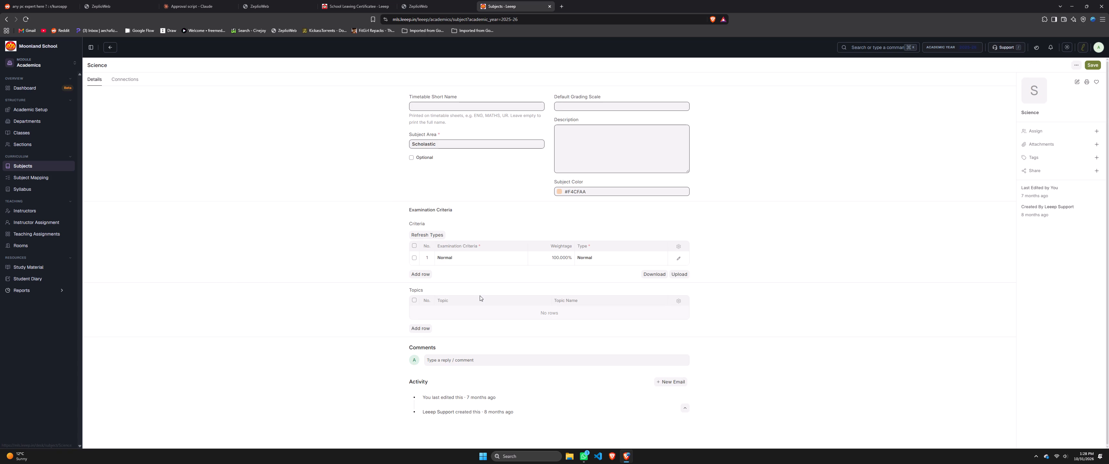
left_click(359, 294)
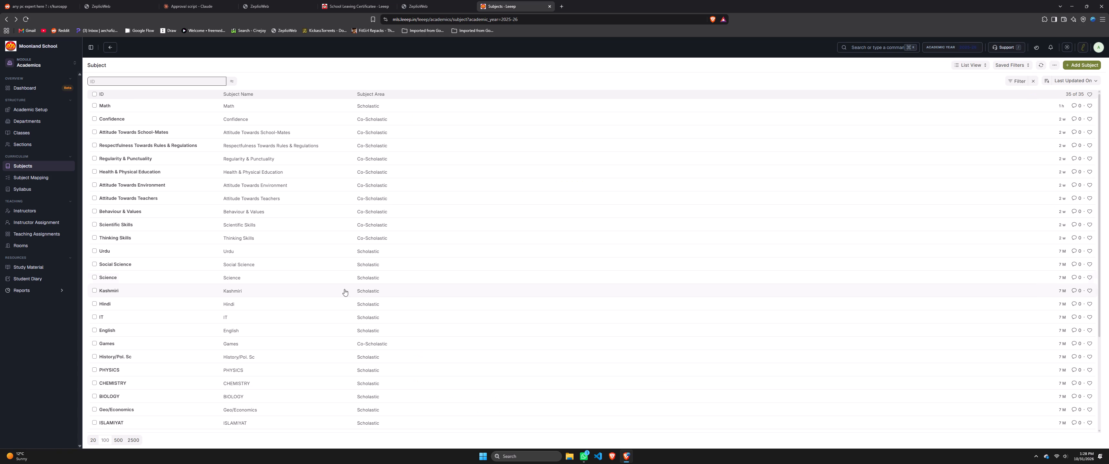
Filter the subject list by ID for "sci".
left_click(129, 84)
key("BackSpace")
type("sci")
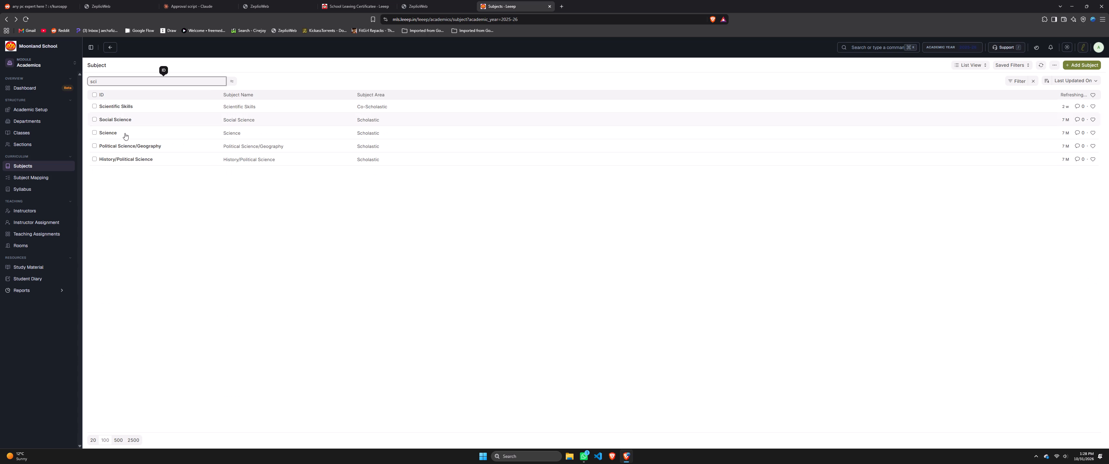
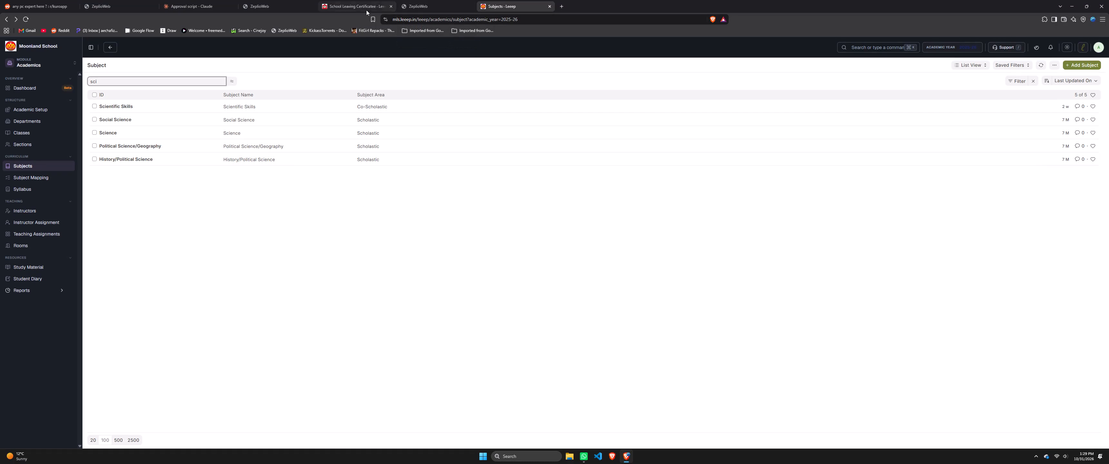
Go from the subject list to the Examination module and open the newer, non-legacy Report Card generator under its results.
triple_click(255, 93)
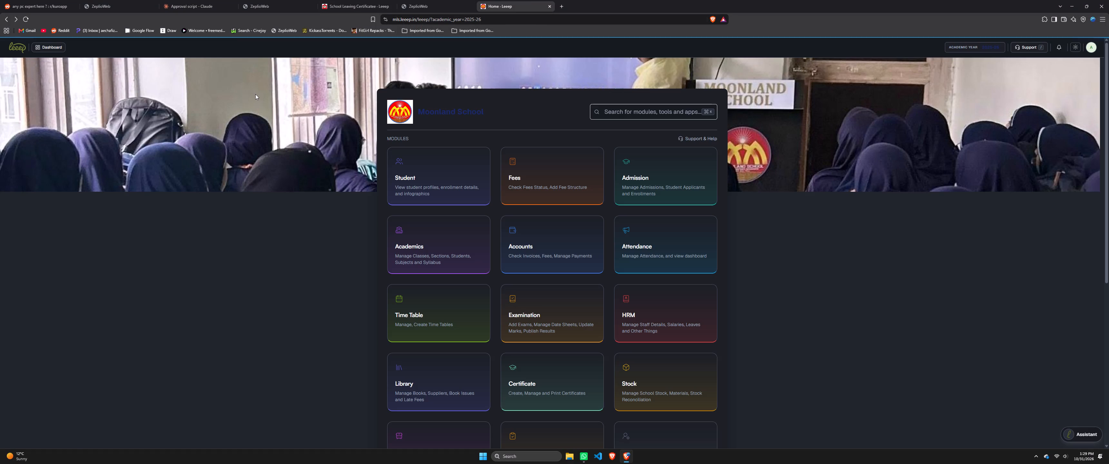
scroll(387, 171, "down", 6)
left_click(532, 133)
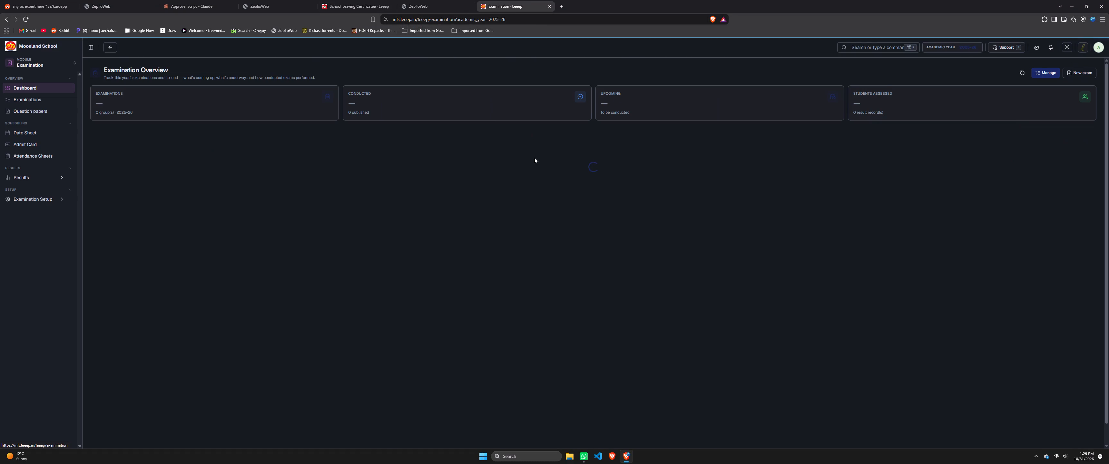
left_click(44, 99)
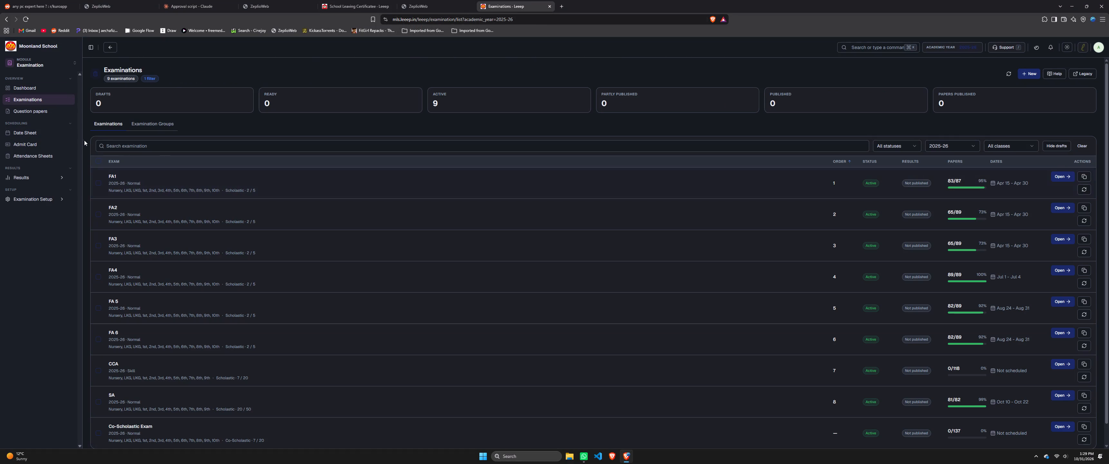
left_click(34, 144)
left_click(31, 98)
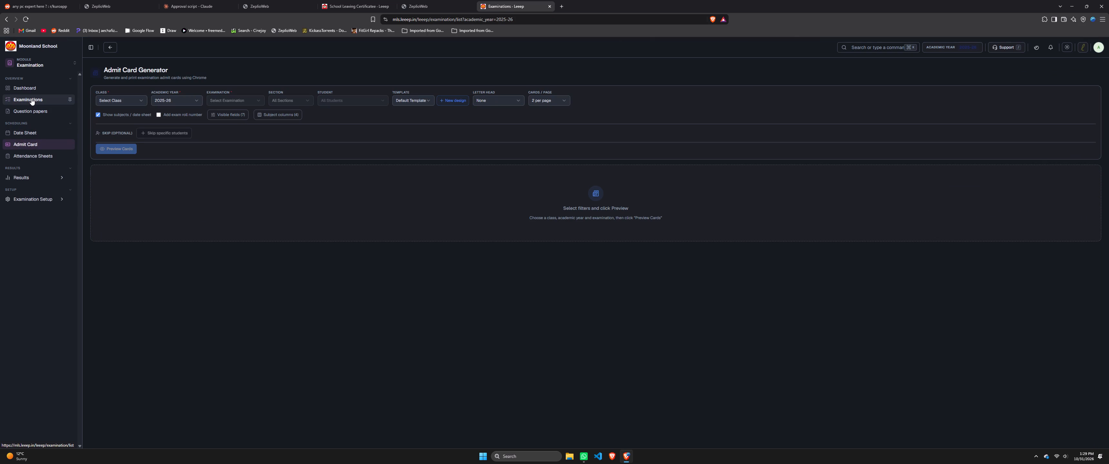
left_click(31, 185)
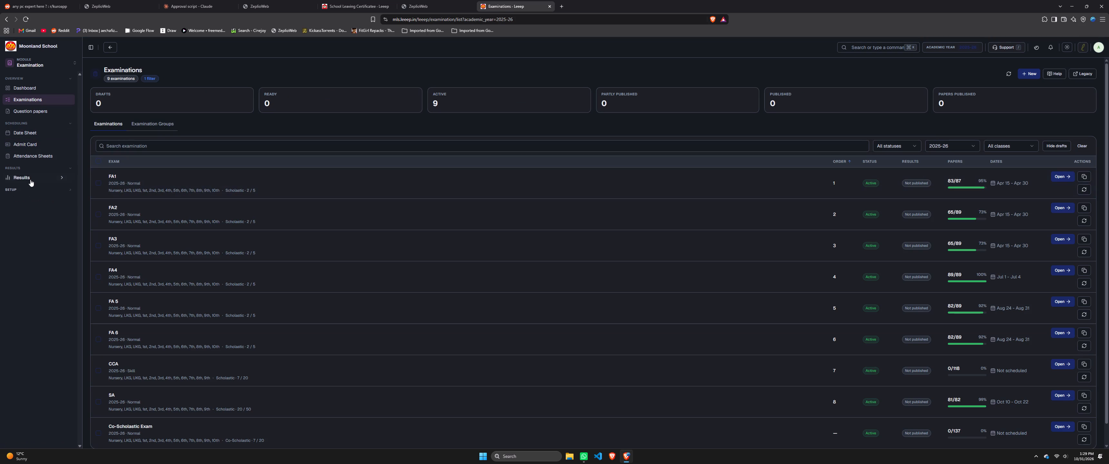
left_click(30, 179)
left_click(43, 228)
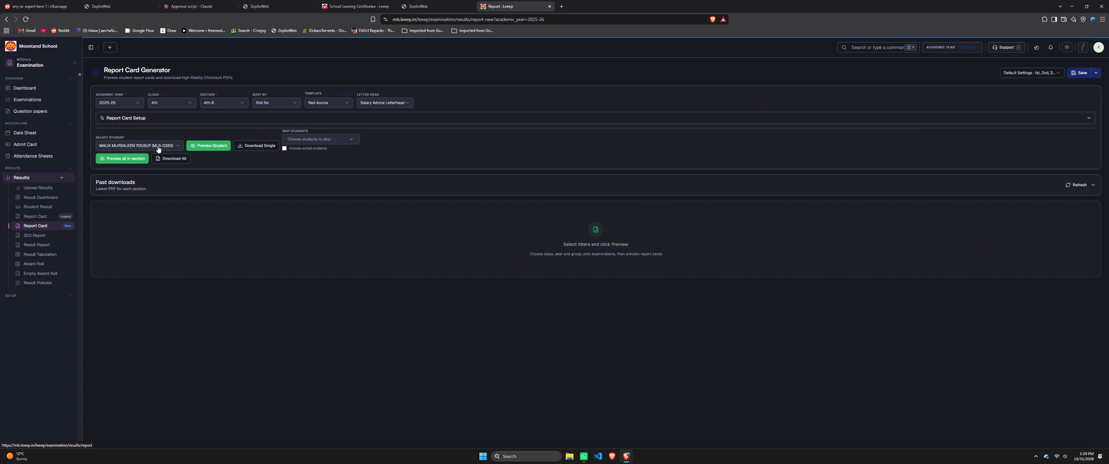
Preview the preselected student's report card for class 6th, section 6th-A, and examine its scholastic and co-scholastic areas.
left_click(170, 100)
left_click(162, 212)
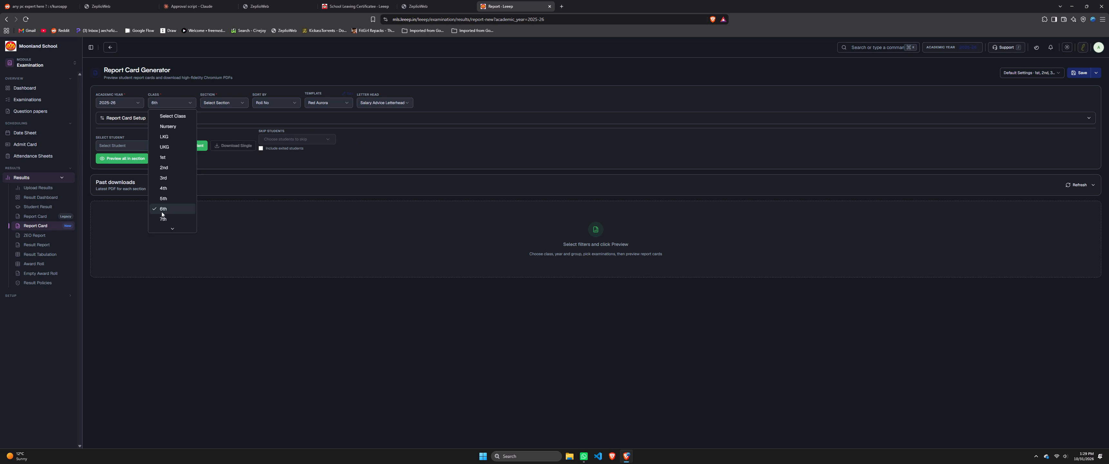
left_click(233, 100)
left_click(213, 125)
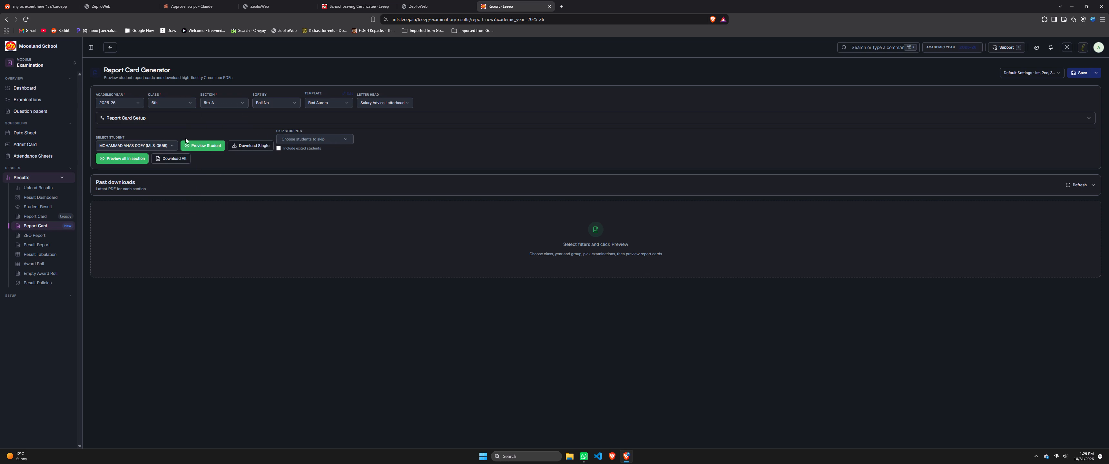
left_click(187, 141)
scroll(247, 170, "down", 2)
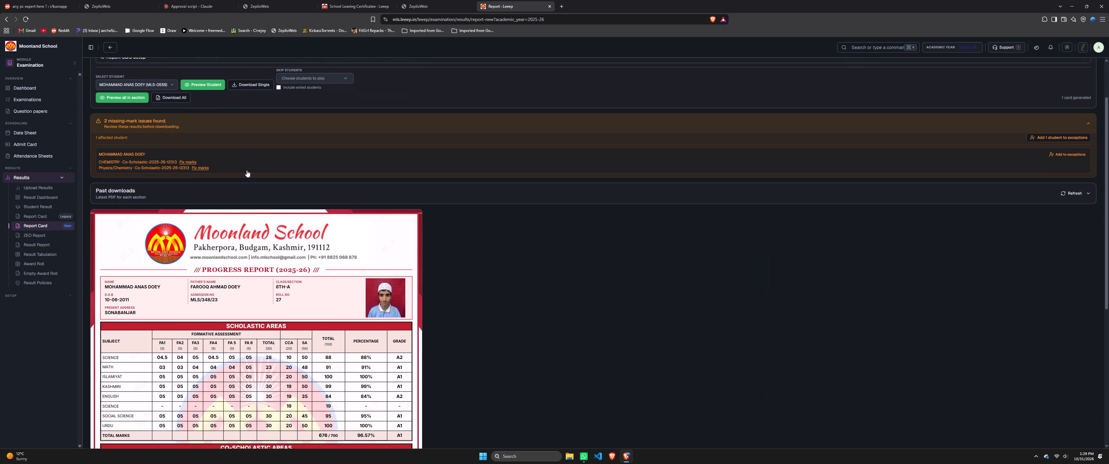
scroll(247, 170, "down", 3)
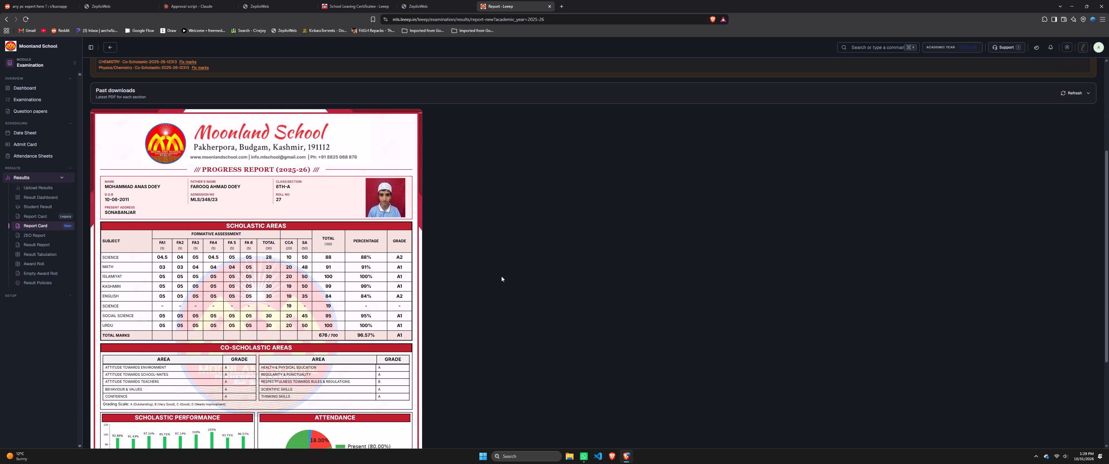
scroll(501, 276, "up", 5)
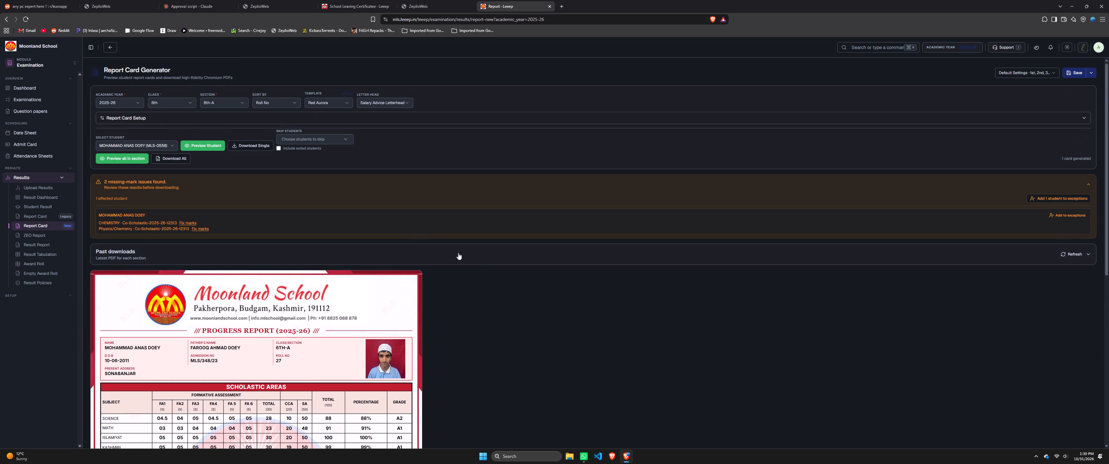
Preview the preselected student's report card for class 5th, section 5th-A, and examine its subject rows and marks.
left_click(160, 102)
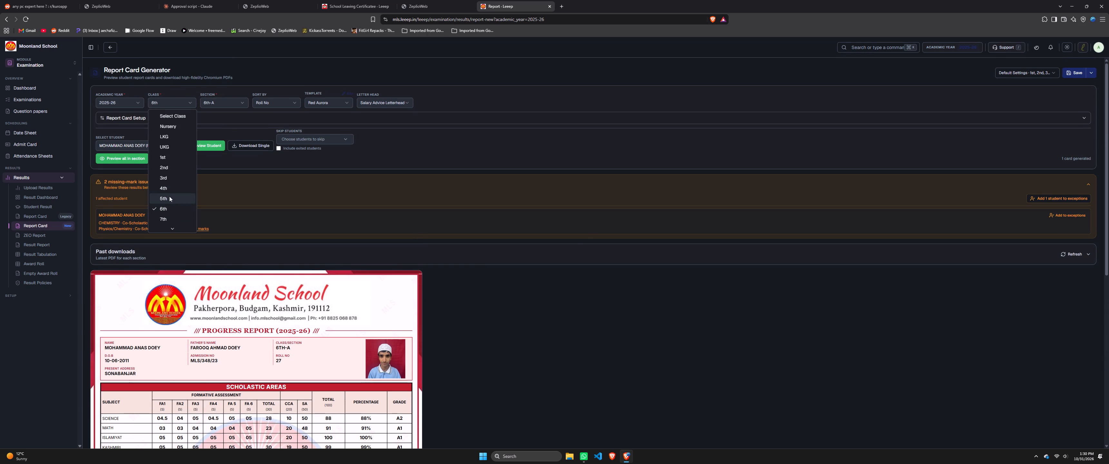
left_click(169, 197)
left_click(195, 149)
left_click(237, 100)
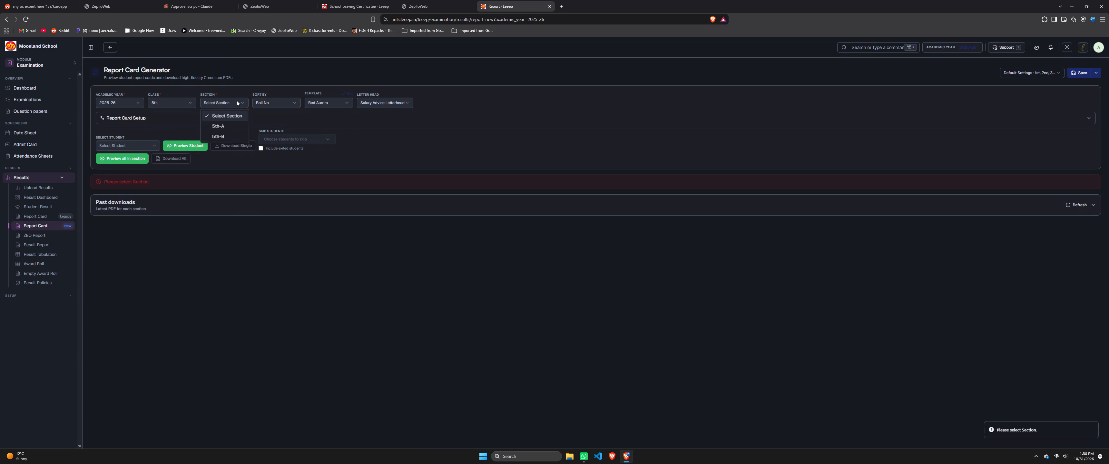
left_click(225, 130)
left_click(192, 140)
left_click(195, 145)
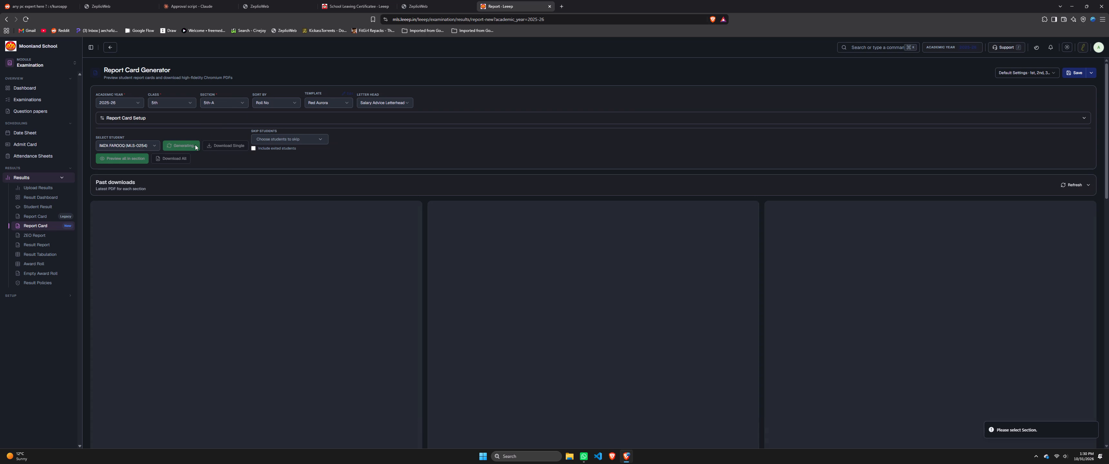
scroll(251, 193, "down", 6)
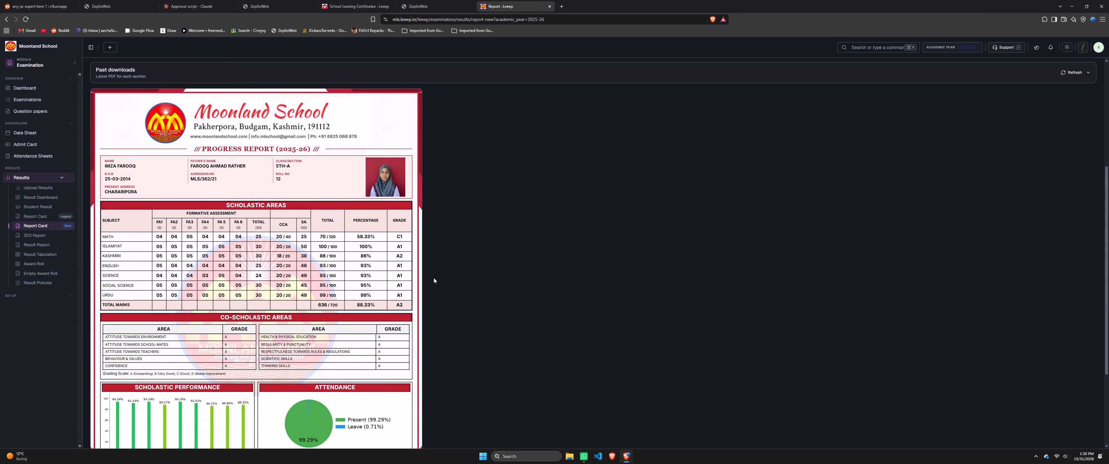
scroll(434, 278, "up", 6)
Preview the preselected student's report card for class 8th, section 8th-A, and examine it from the marks table to the signatures.
left_click(158, 101)
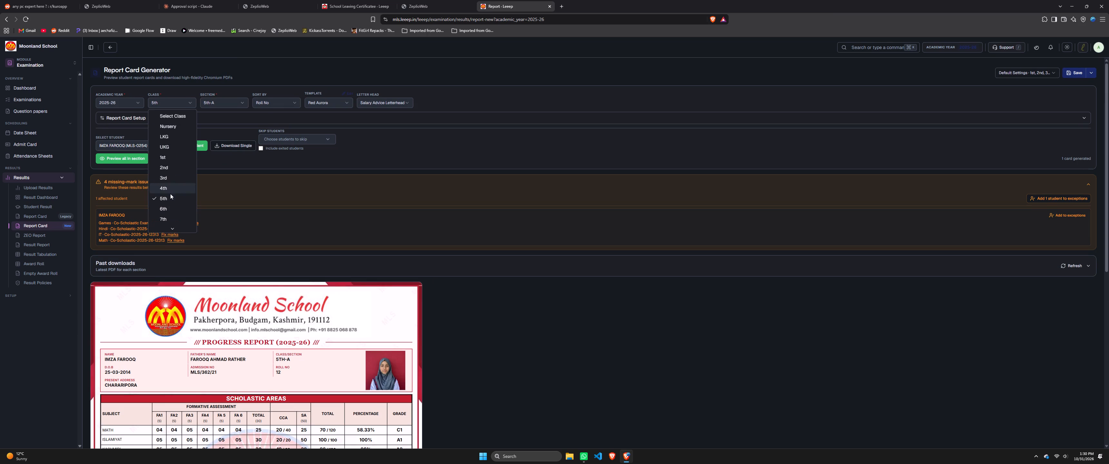
scroll(162, 209, "down", 3)
left_click(164, 205)
left_click(189, 144)
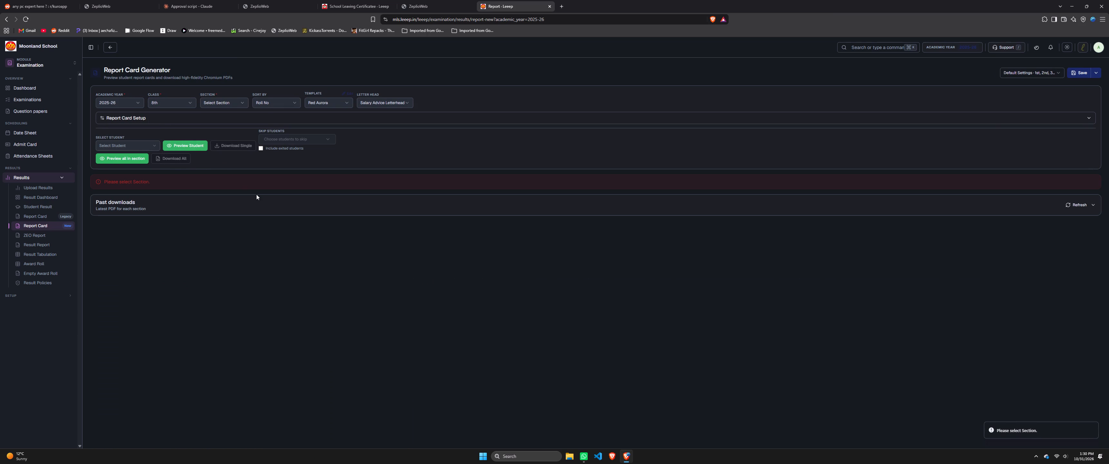
left_click(236, 99)
left_click(214, 125)
left_click(188, 143)
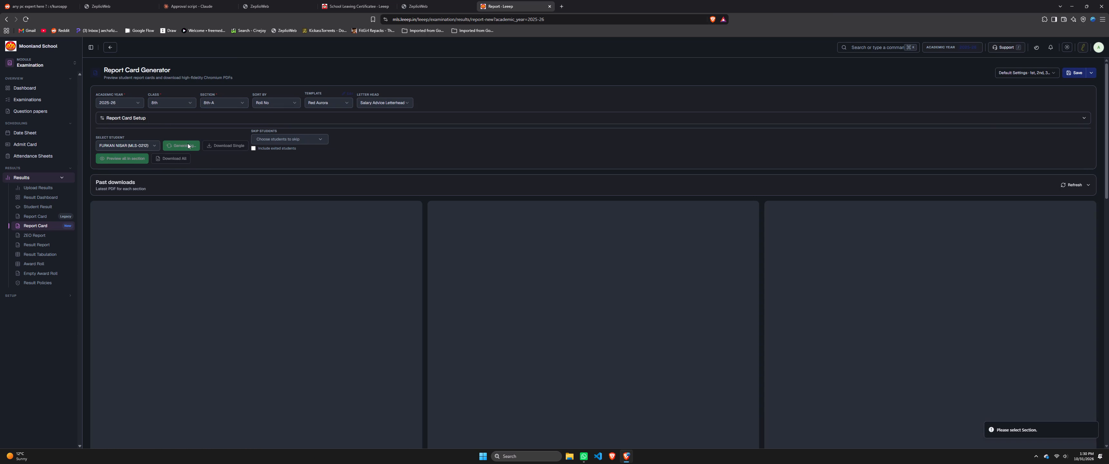
scroll(240, 204, "down", 5)
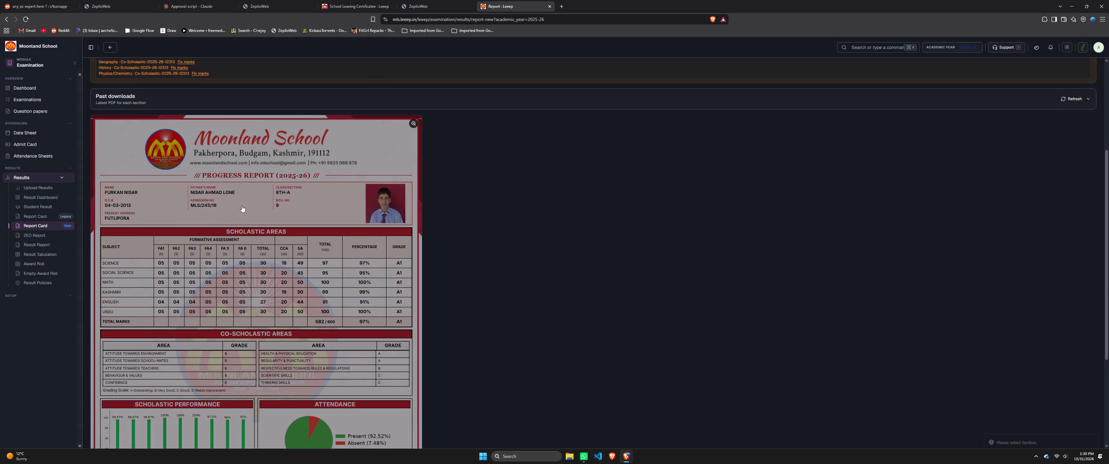
scroll(359, 237, "down", 2)
scroll(499, 243, "down", 2)
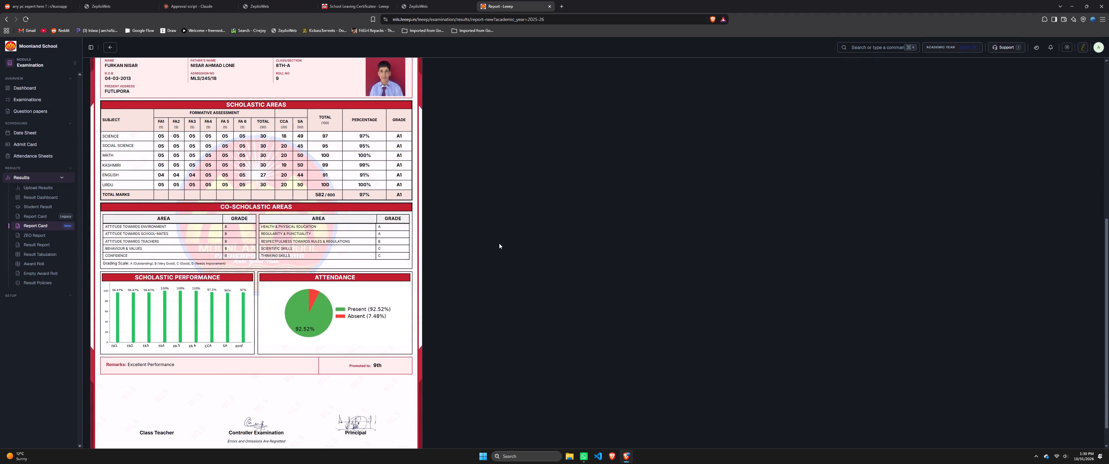
scroll(499, 243, "up", 5)
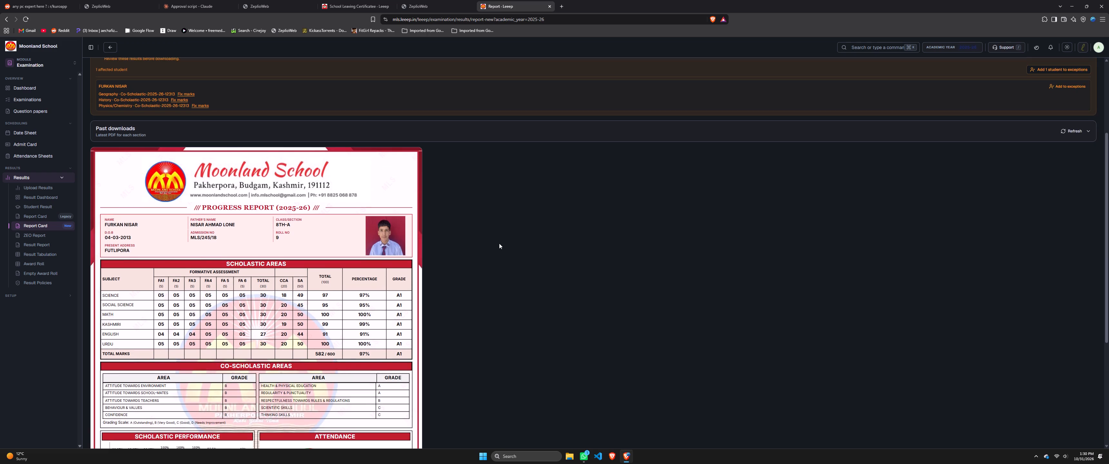
scroll(499, 243, "up", 3)
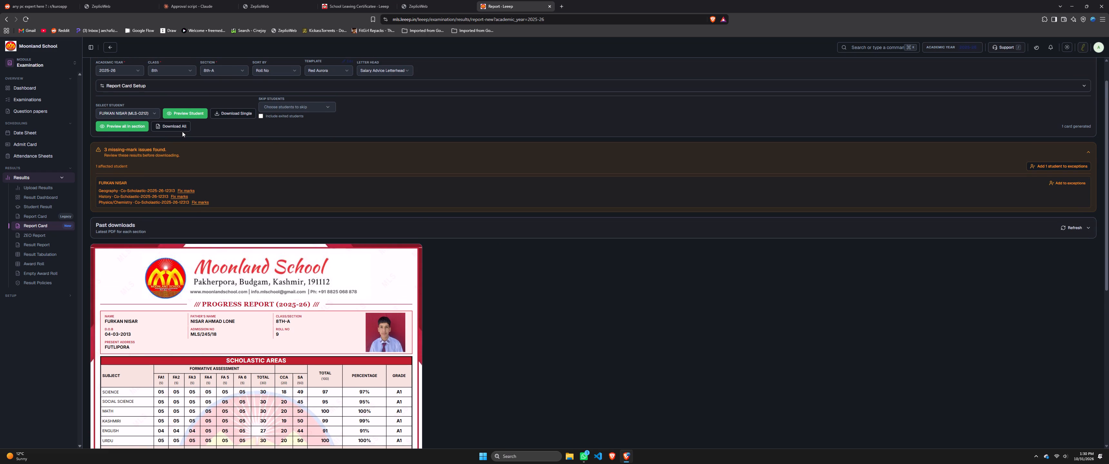
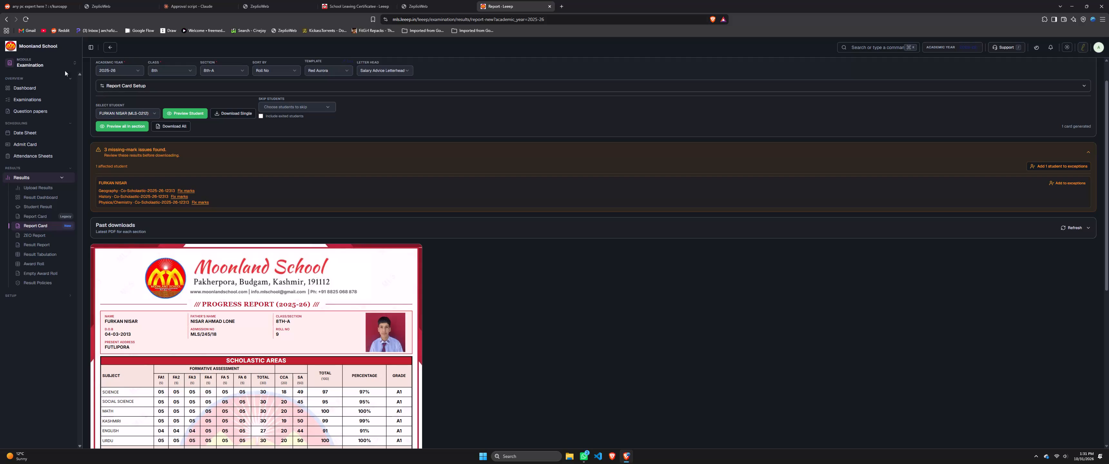
Search the Zeplio schools for "moon", open the live Moonland School site again, and close its older tab.
left_click(35, 47)
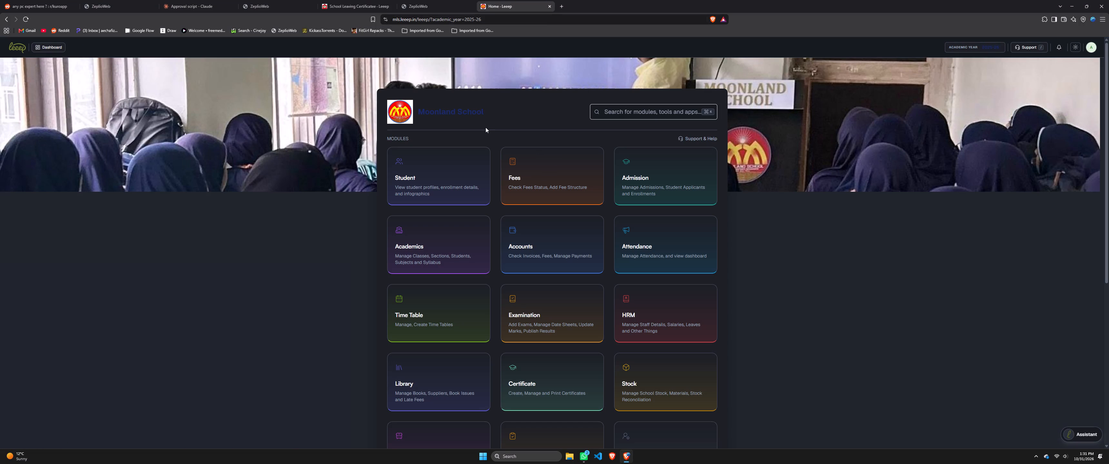
left_click(430, 3)
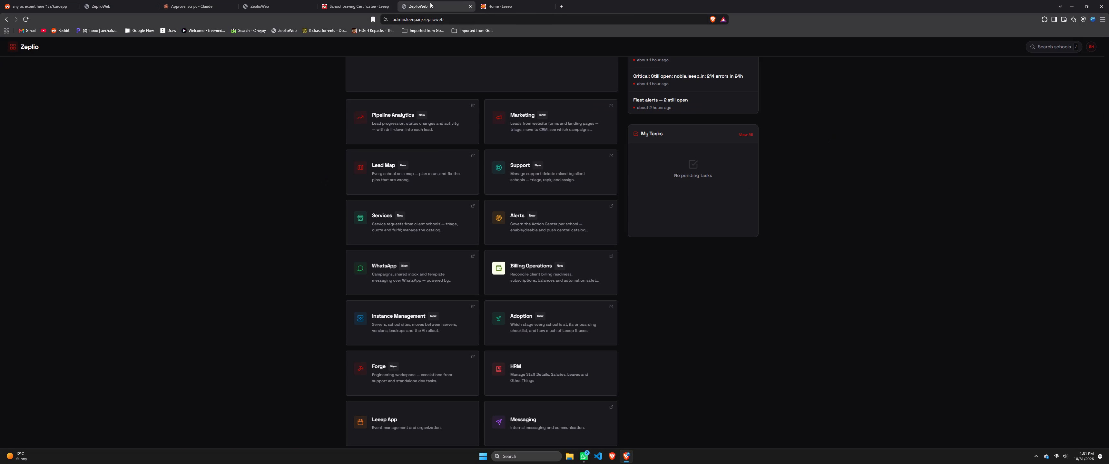
type("/moon")
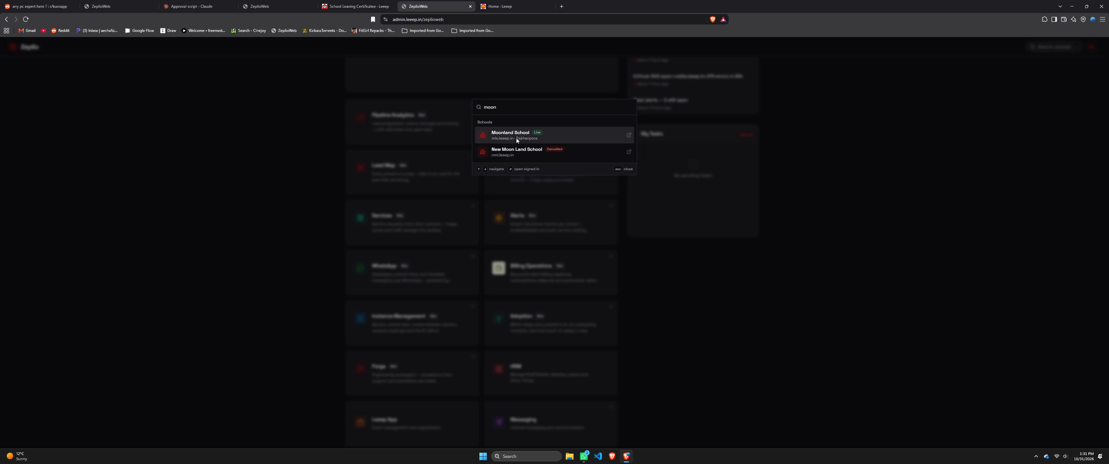
left_click(532, 140)
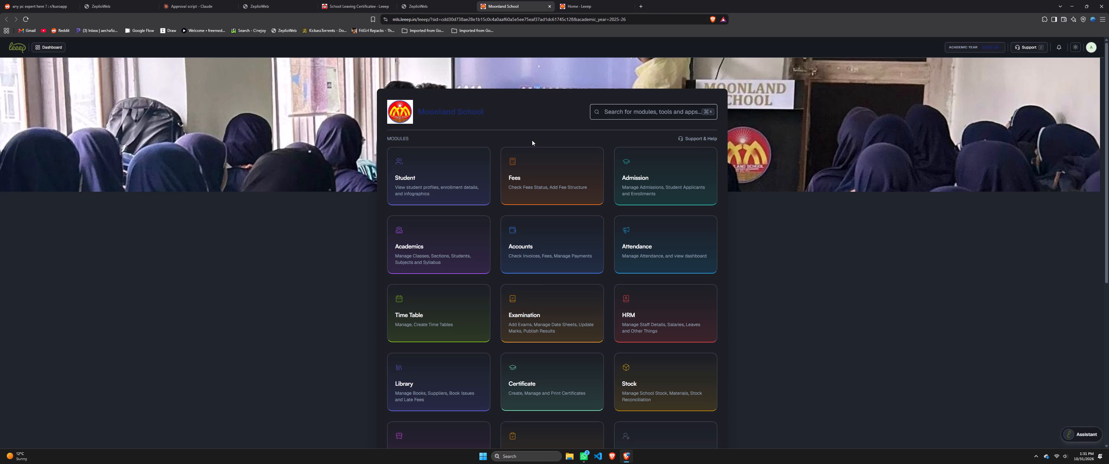
left_click(630, 6)
Open Moonland School's Examination module and go to the newer, non-legacy Report Card generator under its results.
scroll(546, 150, "down", 8)
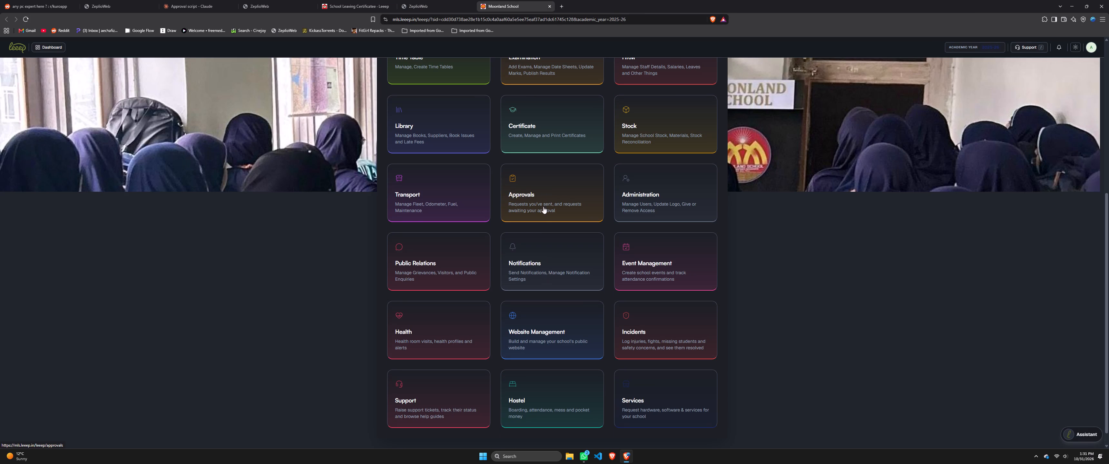
scroll(542, 193, "up", 3)
left_click(541, 148)
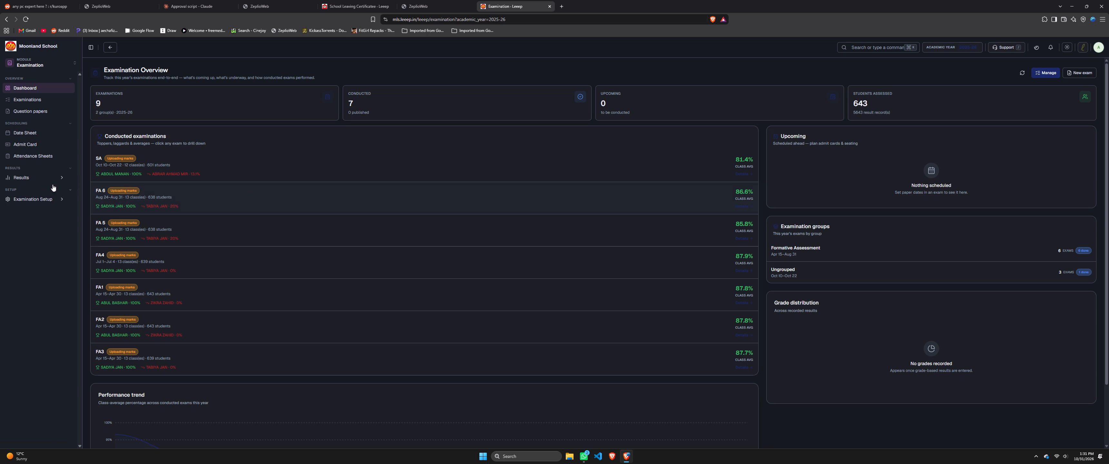
left_click(39, 180)
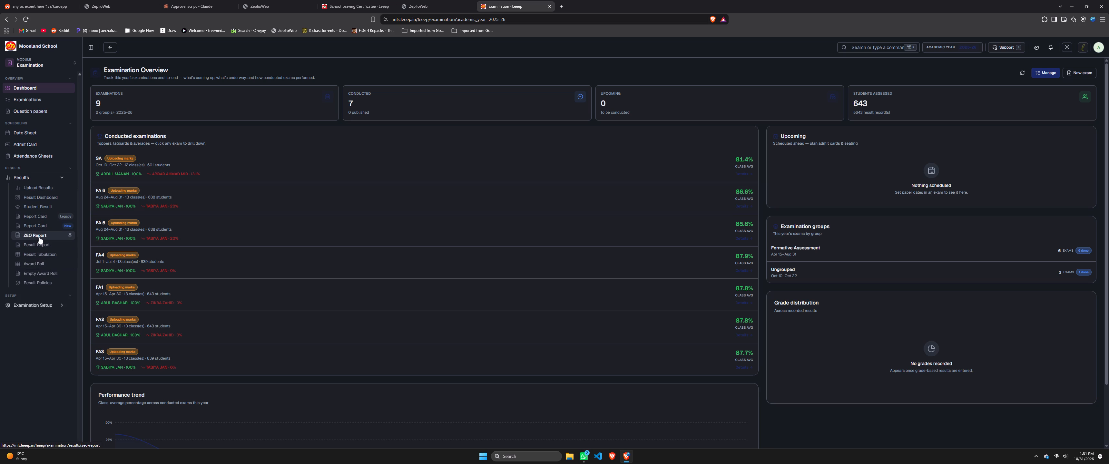
left_click(41, 227)
Preview the preselected student's report card for class 6th, section 6th-A, and examine its subject rows, including in the enlarged view.
left_click(169, 93)
left_click(169, 101)
left_click(170, 207)
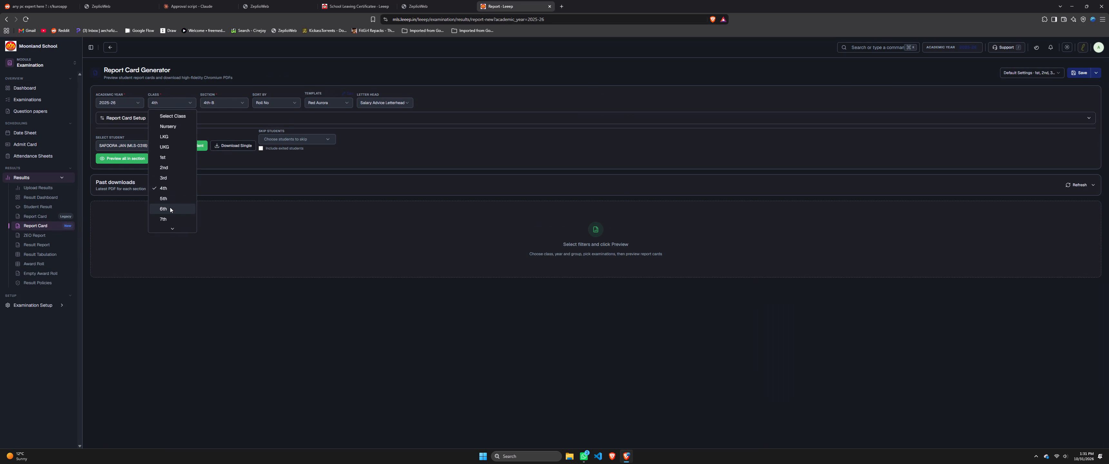
left_click(207, 103)
left_click(221, 125)
left_click(182, 141)
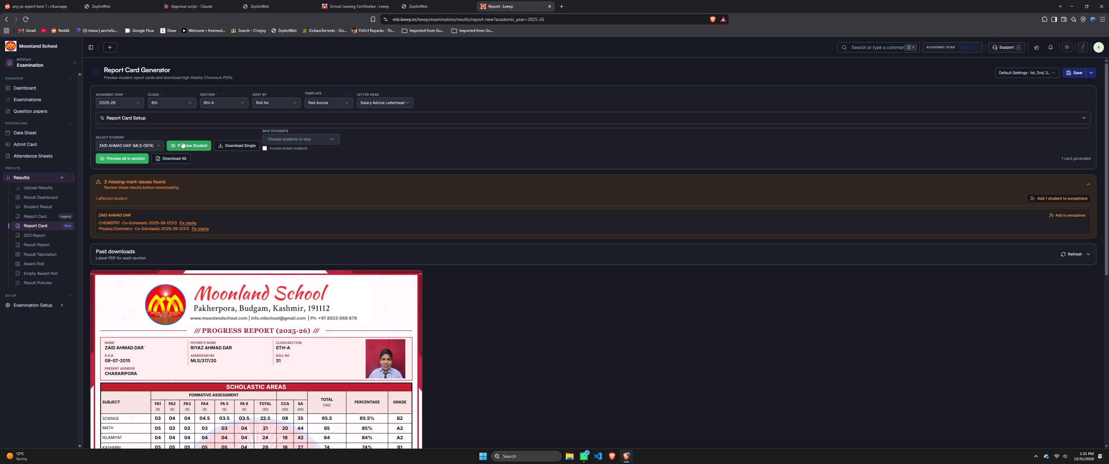
scroll(270, 166, "down", 4)
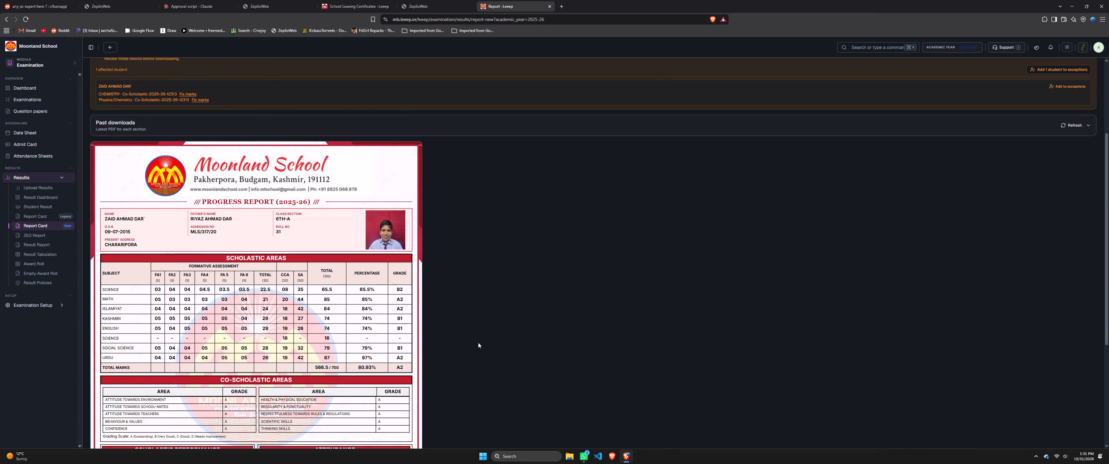
scroll(478, 343, "up", 2)
scroll(478, 343, "down", 1)
scroll(478, 343, "up", 3)
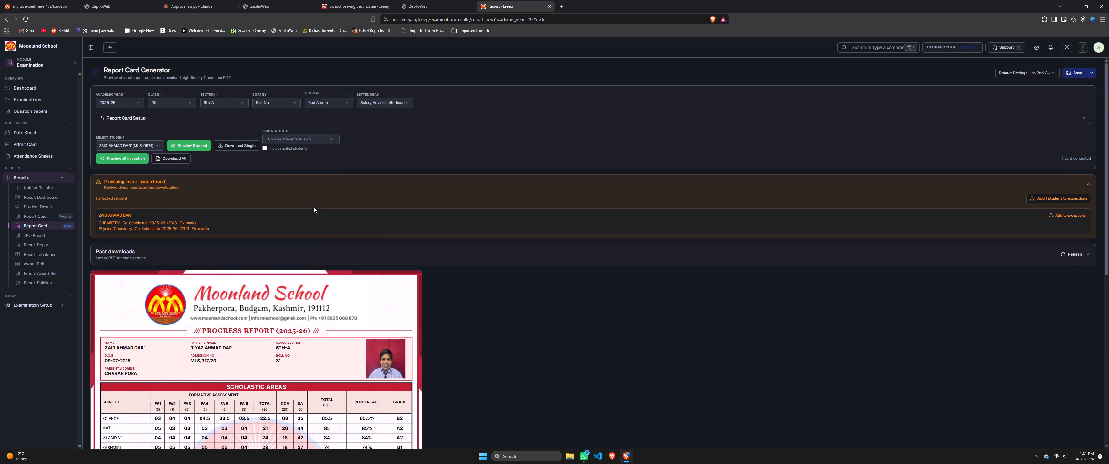
left_click(224, 109)
left_click(227, 101)
left_click(237, 90)
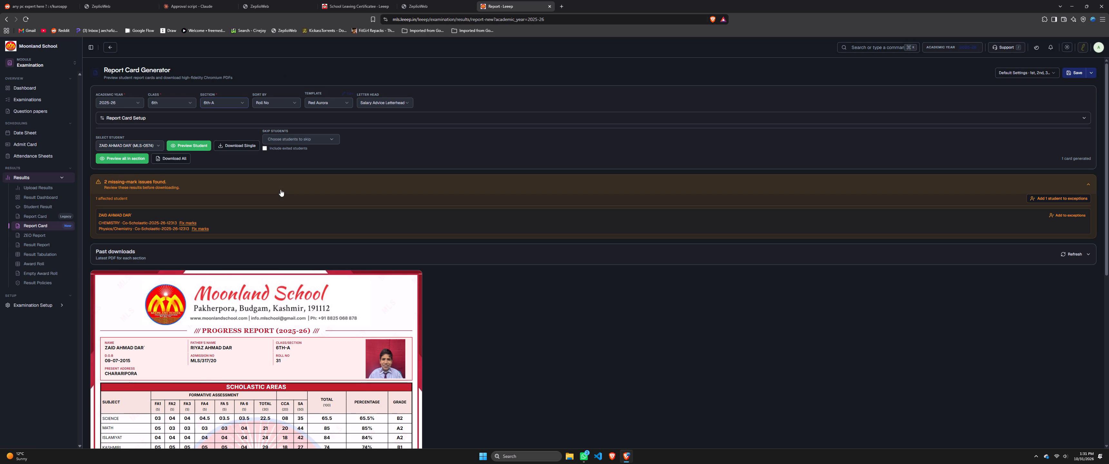
scroll(363, 244, "down", 5)
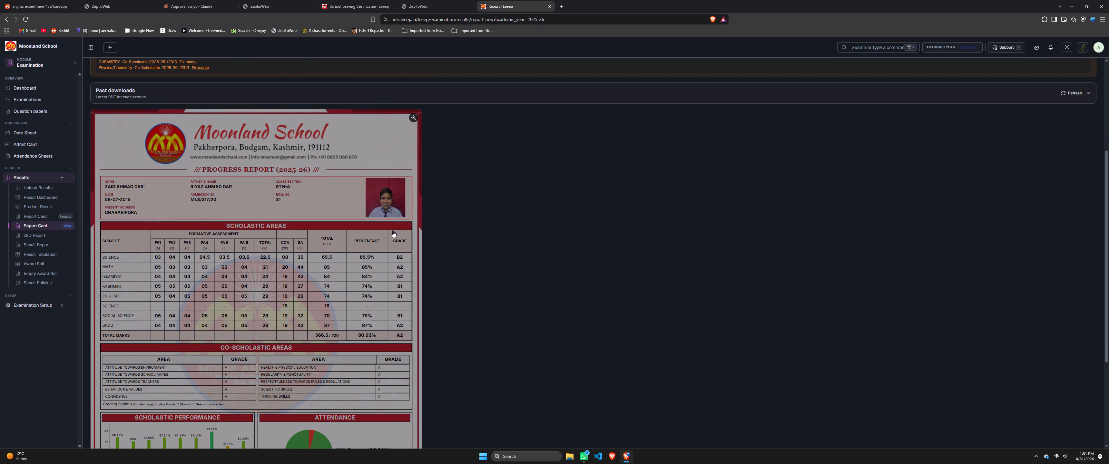
left_click(384, 202)
left_click(729, 160)
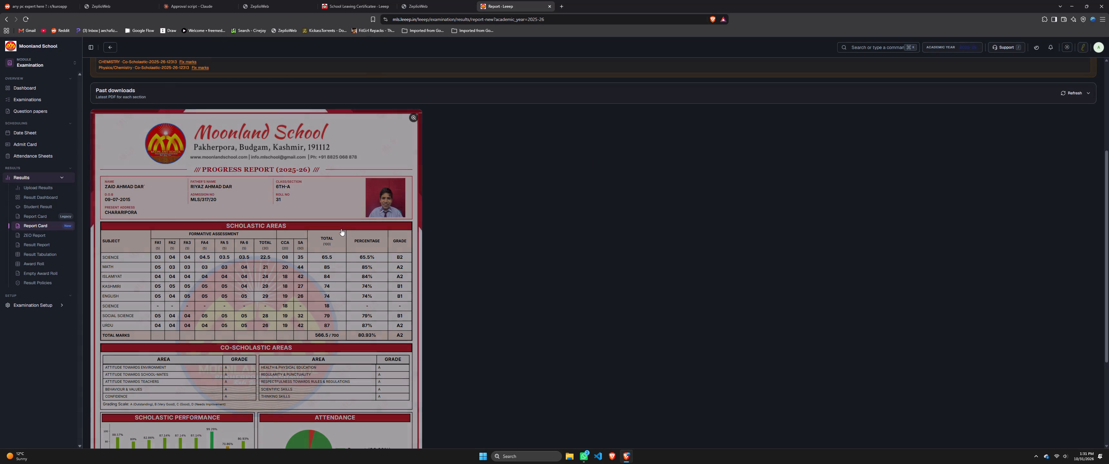
scroll(199, 252, "up", 4)
Preview the preselected student's report card for class 8th, section 8th-A, and examine its subject rows for comparison.
left_click(214, 69)
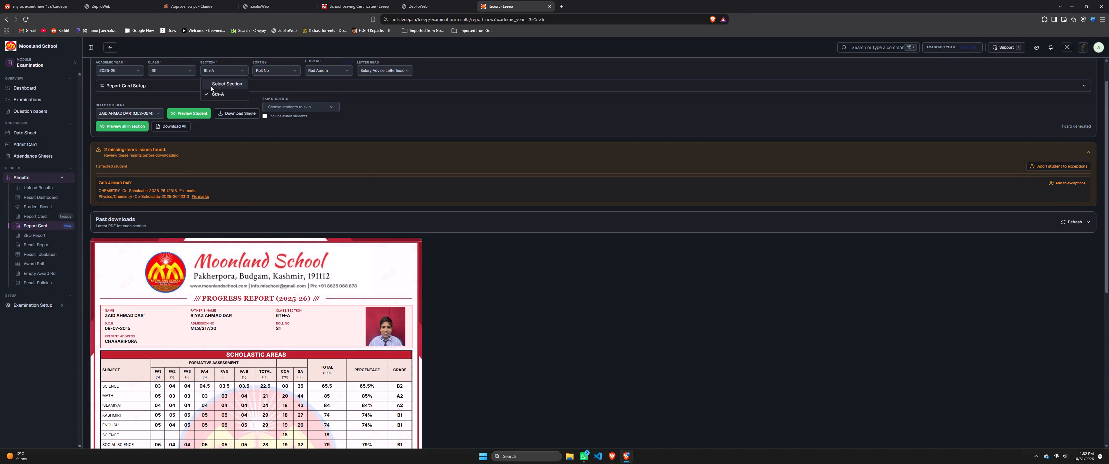
double_click(186, 73)
scroll(166, 181, "down", 1)
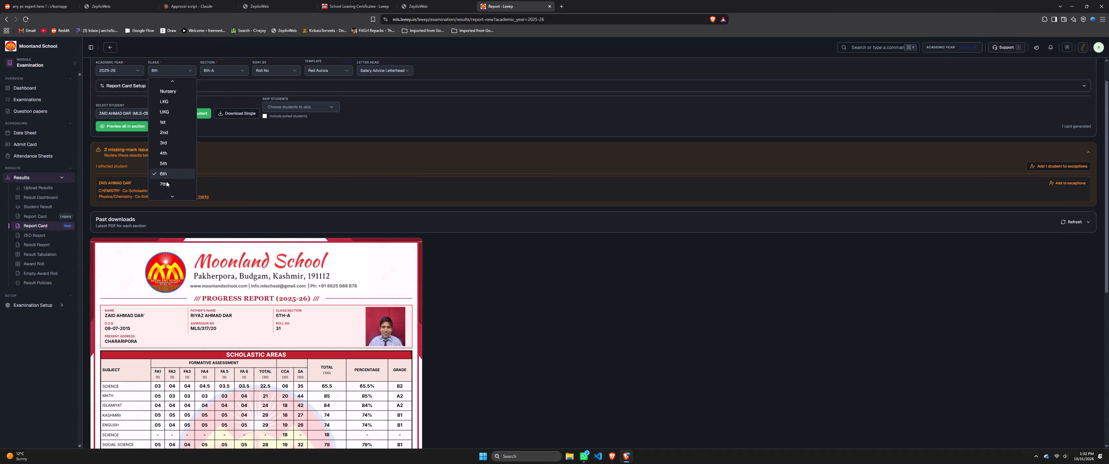
left_click(168, 172)
left_click(184, 141)
left_click(222, 101)
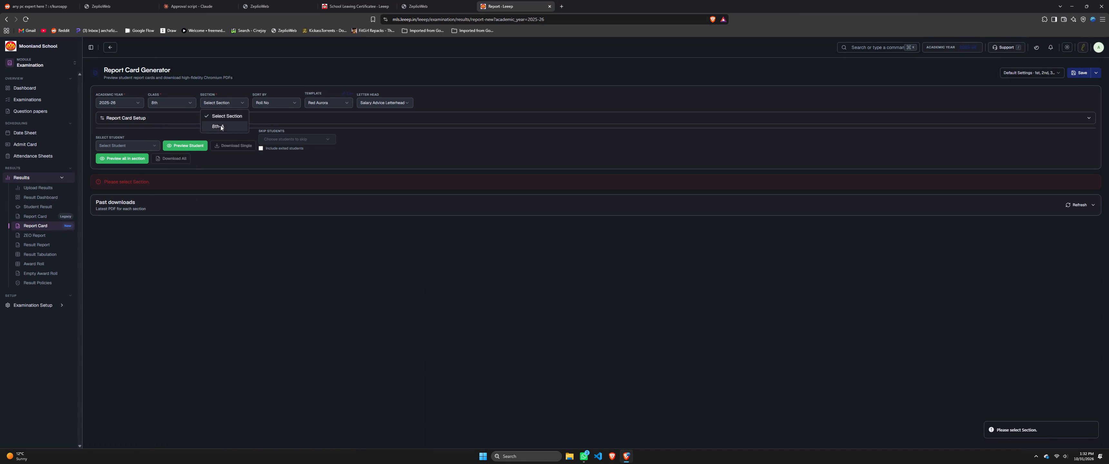
left_click(222, 125)
left_click(185, 145)
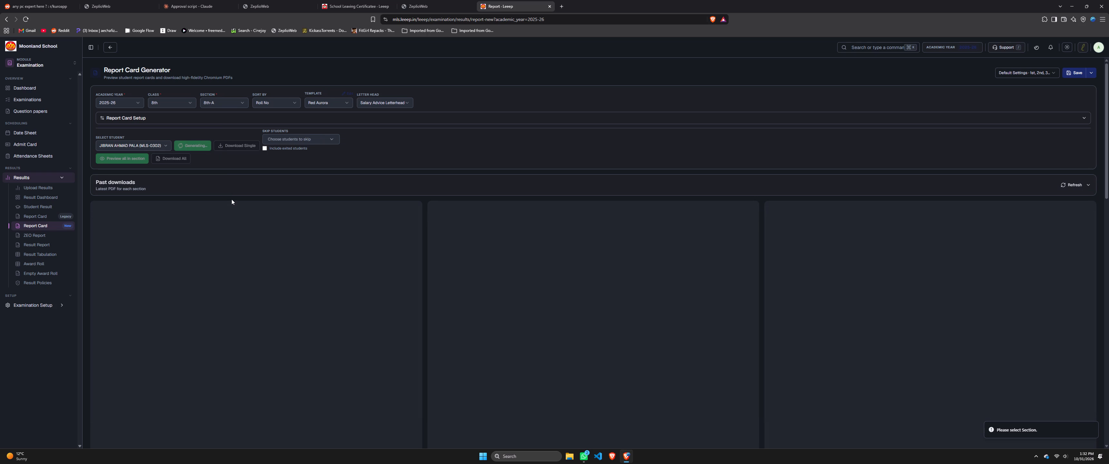
scroll(231, 199, "down", 6)
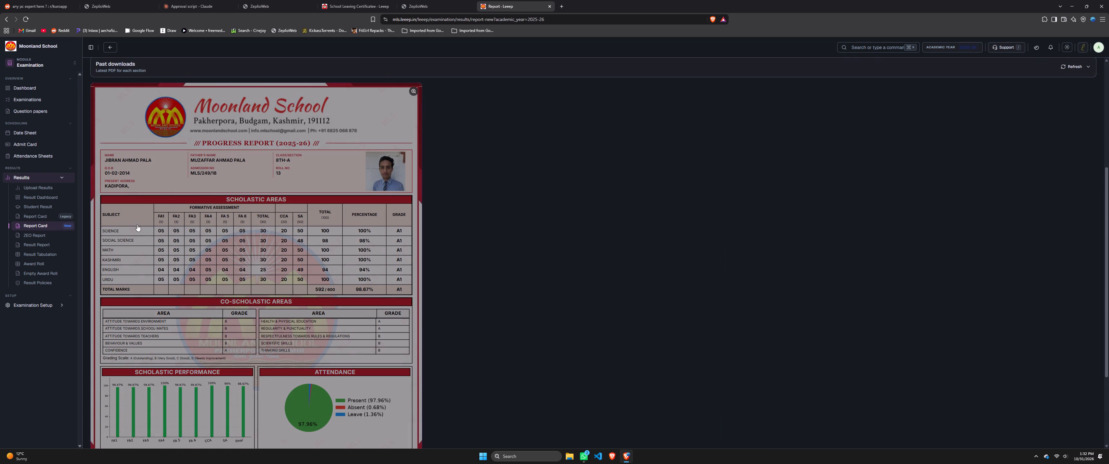
scroll(171, 271, "up", 4)
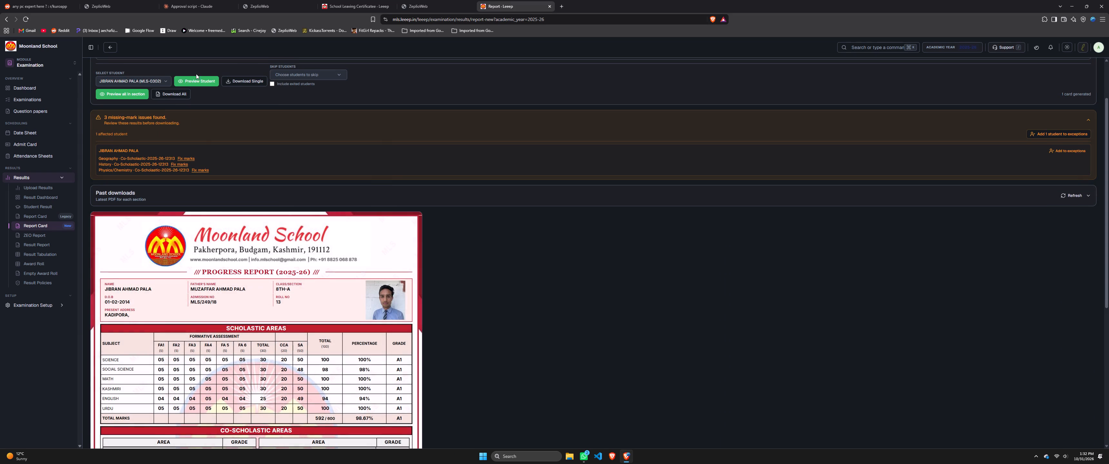
Switch back to class 6th, section 6th-A, preview the preselected student's report card, and examine its scholastic subject rows.
scroll(200, 131, "up", 3)
left_click(229, 100)
double_click(179, 100)
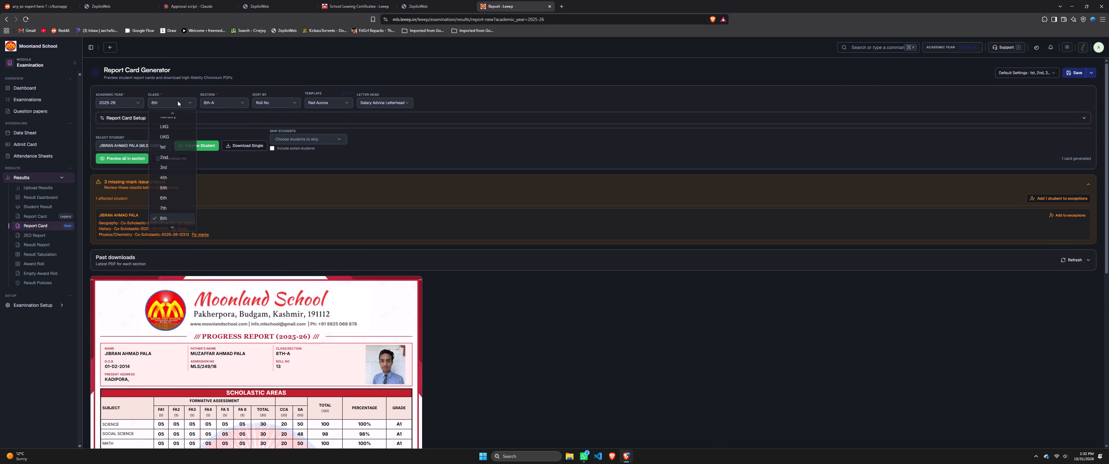
left_click(166, 195)
left_click(215, 103)
left_click(213, 122)
left_click(191, 149)
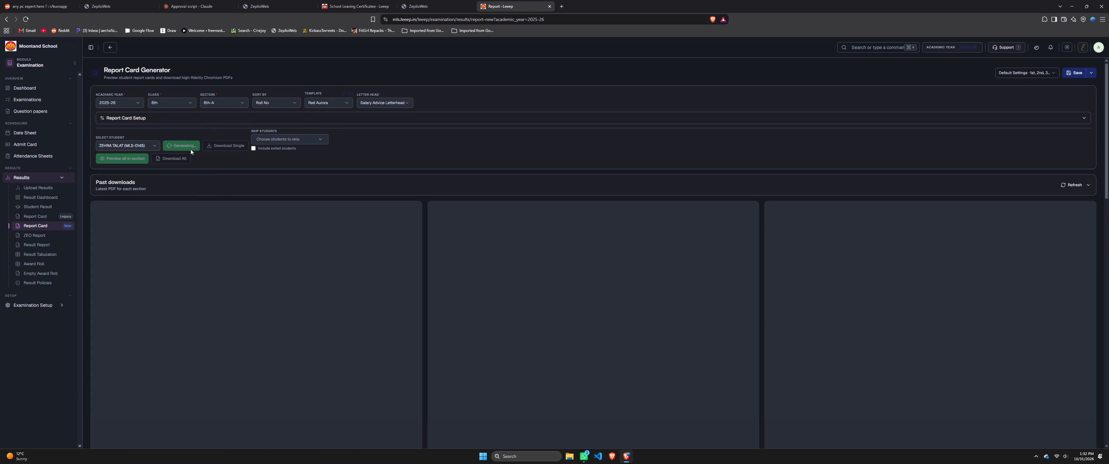
scroll(249, 203, "down", 5)
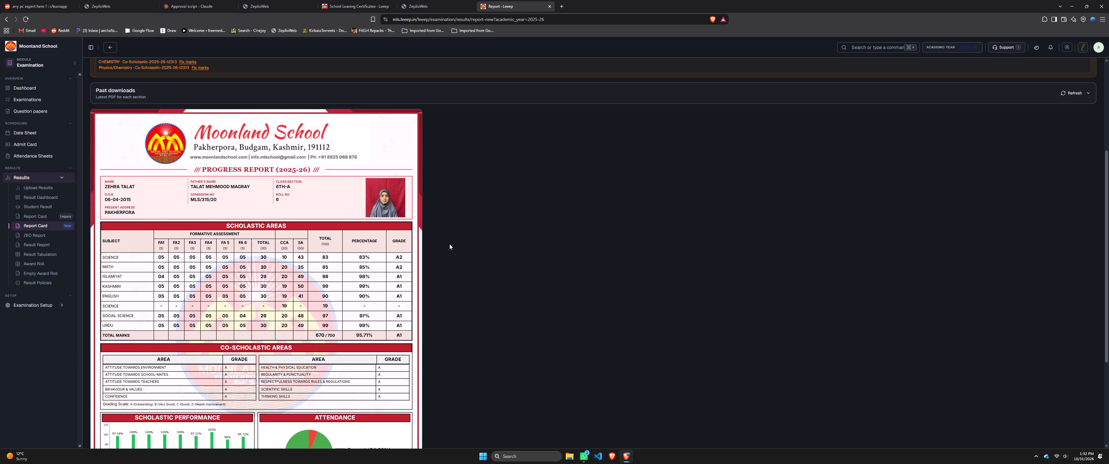
Enlarge the class 6th report card and copy the subject name "Science" from the second Science row of the scholastic table.
left_click(119, 305)
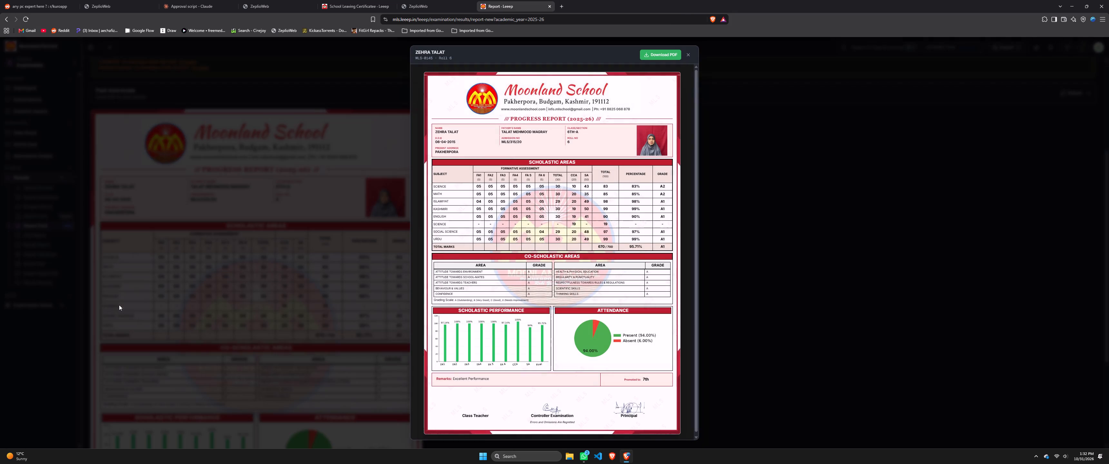
double_click(437, 224)
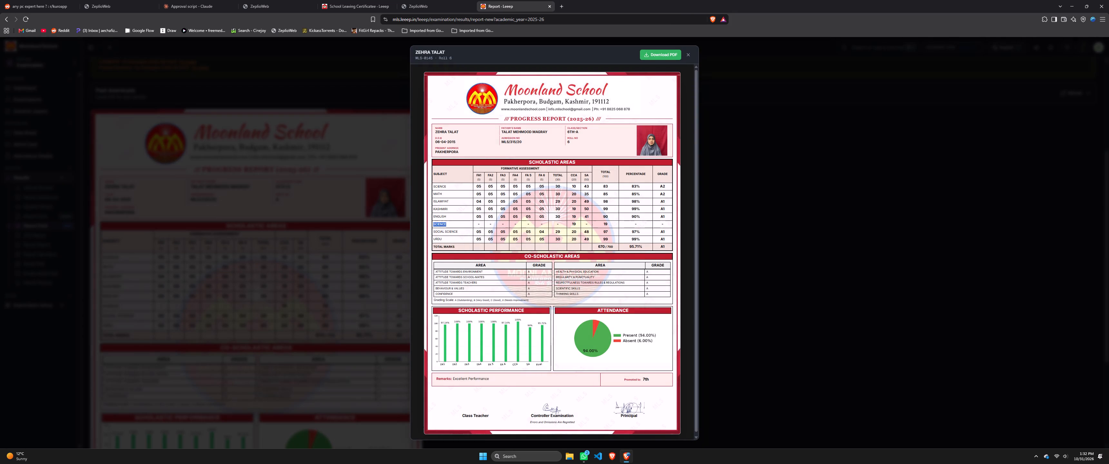
key("ctrl+c")
left_click(804, 202)
scroll(239, 210, "up", 4)
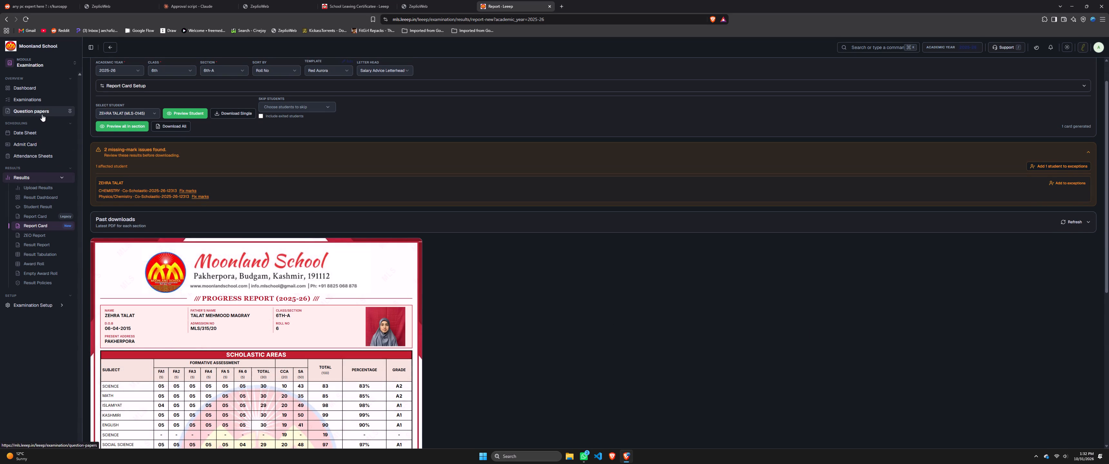
scroll(215, 204, "down", 4)
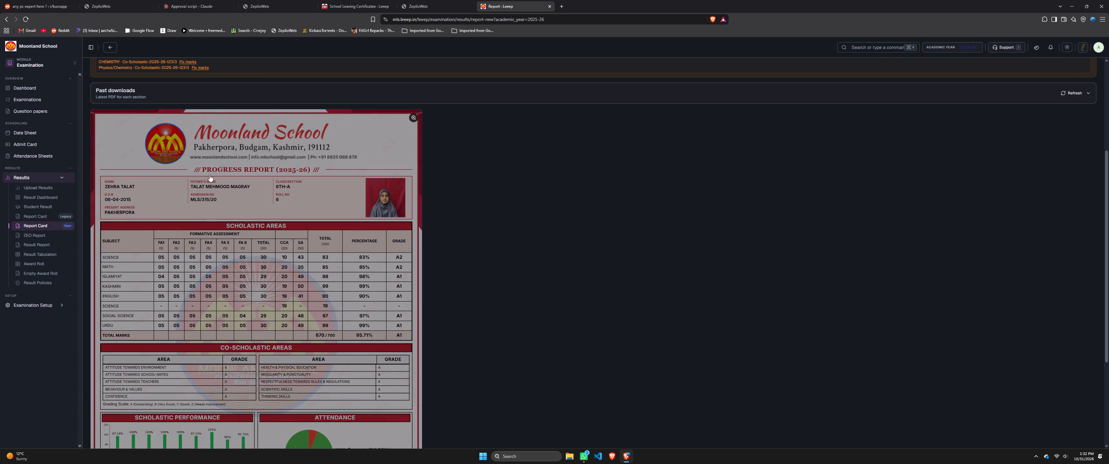
scroll(211, 171, "up", 2)
left_click(211, 171)
left_click(453, 123)
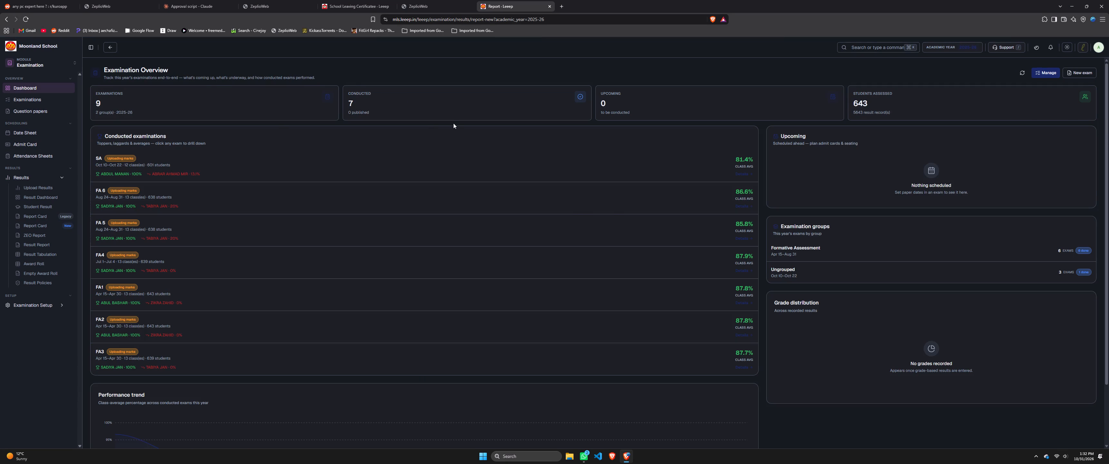
Return to the school's home page and open the Subjects list in the Academics module.
left_click(41, 53)
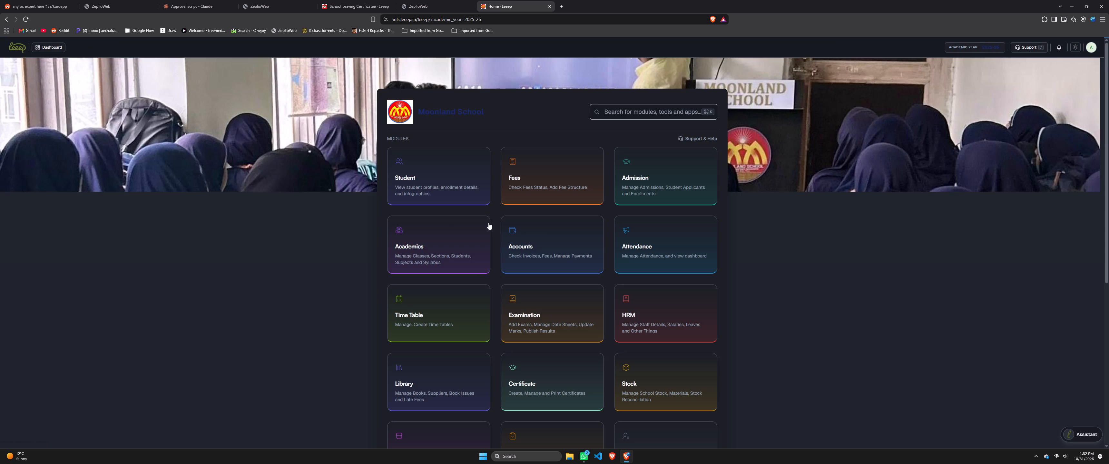
scroll(536, 231, "down", 5)
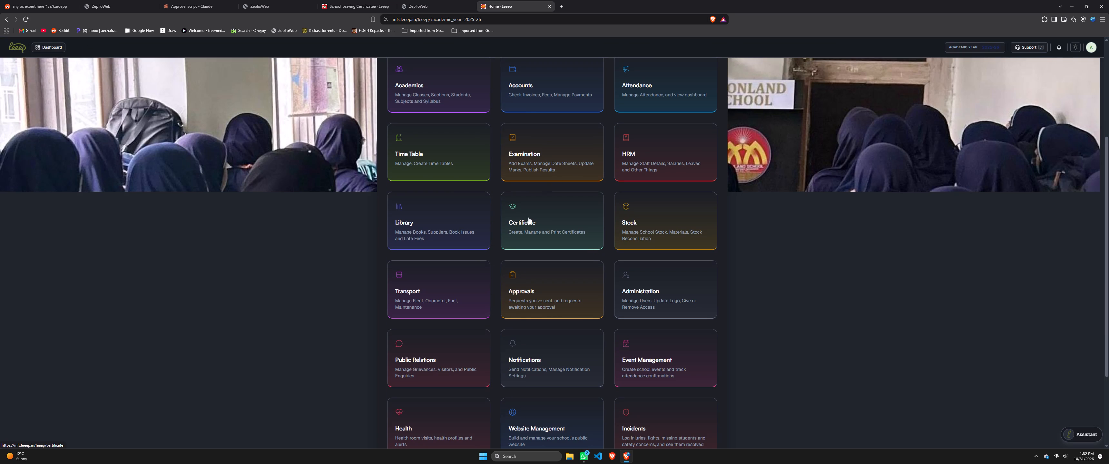
left_click(636, 92)
left_click(609, 92)
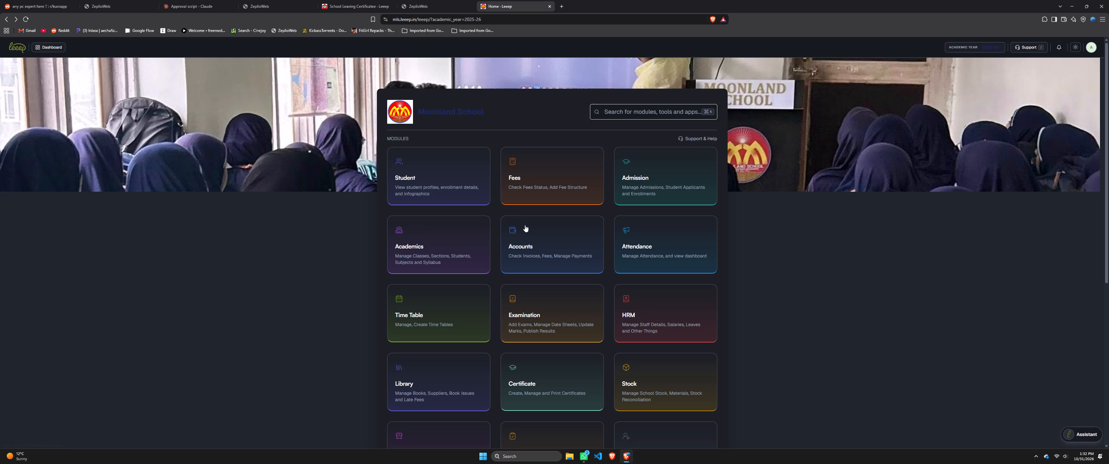
scroll(554, 275, "down", 1)
scroll(442, 259, "down", 2)
left_click(451, 143)
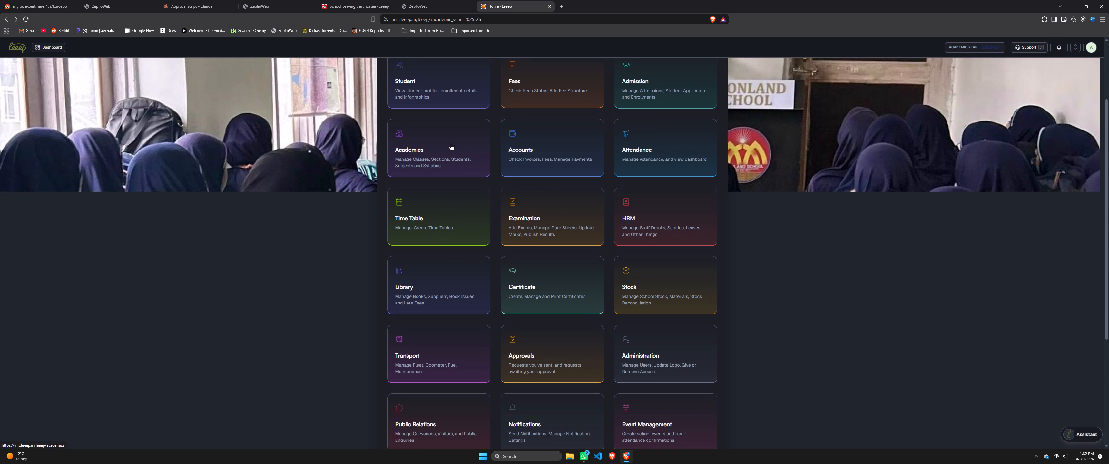
left_click(31, 164)
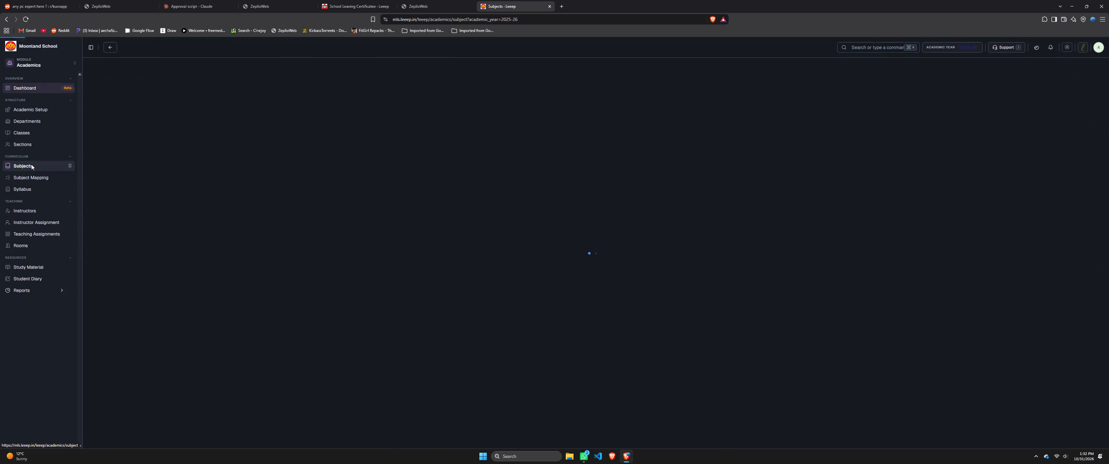
Filter the subject list by the ID "SCIENCE", examine the matching subjects, and clear the filter.
left_click(175, 75)
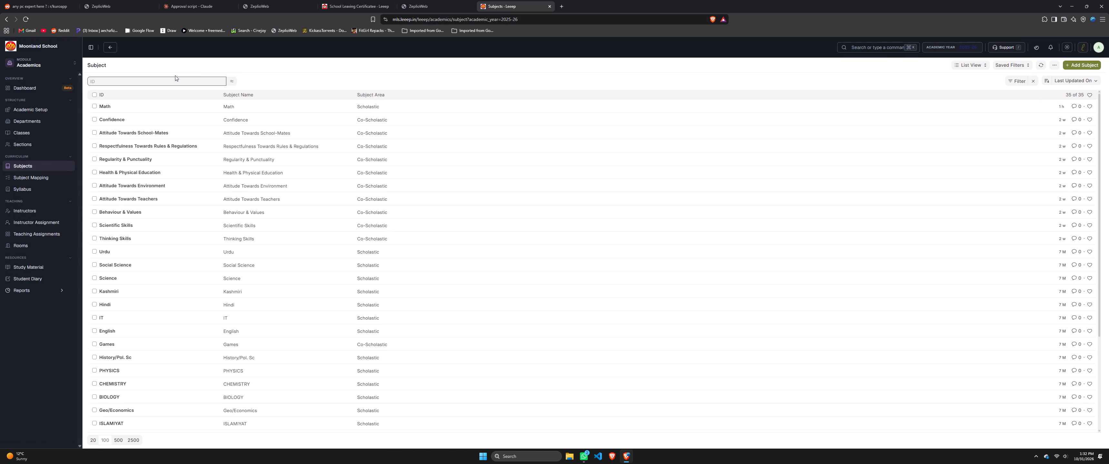
key("ctrl+v")
key("ctrl+v")
left_click(175, 85)
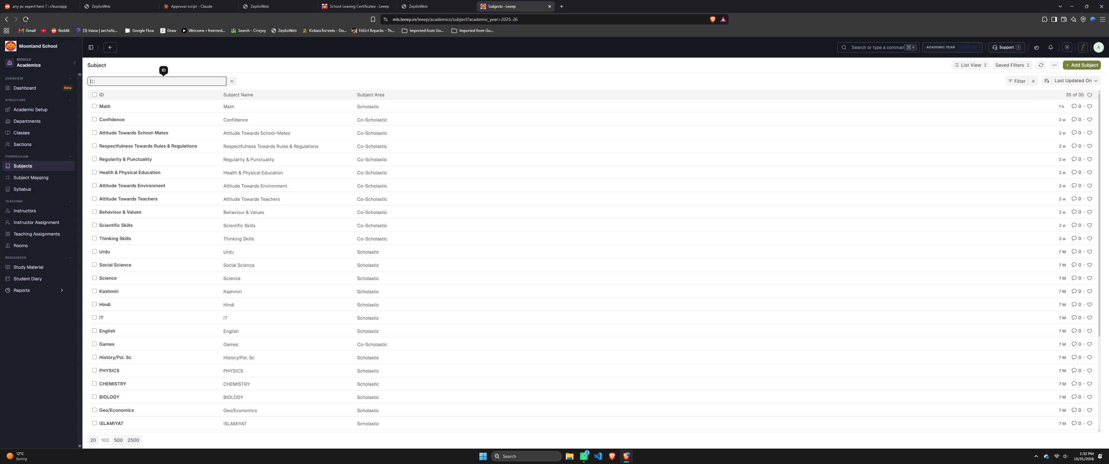
key("ctrl+v")
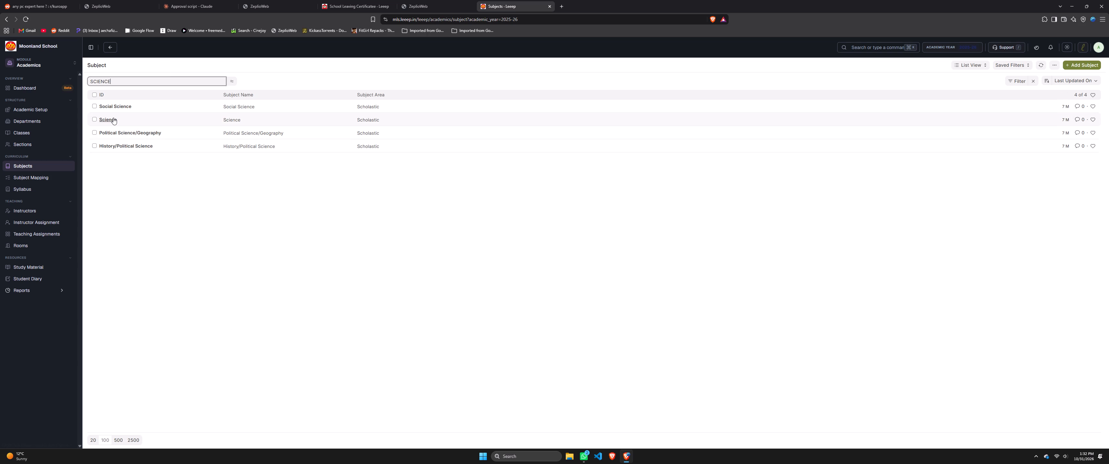
left_click_drag(147, 78, 139, 78)
left_click_drag(139, 78, 72, 78)
key("BackSpace")
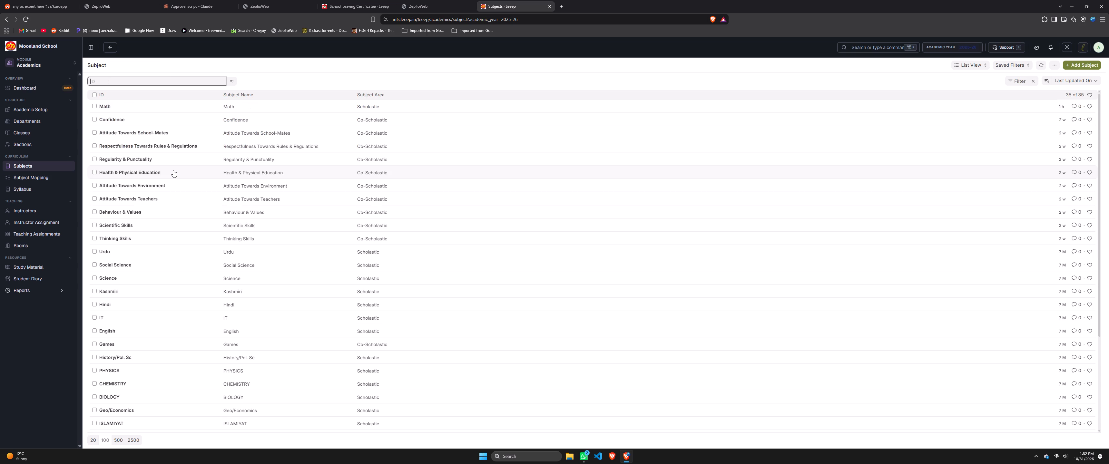
Examine the full subject list, open the Science subject record to check its details, and return to the list.
scroll(109, 188, "down", 3)
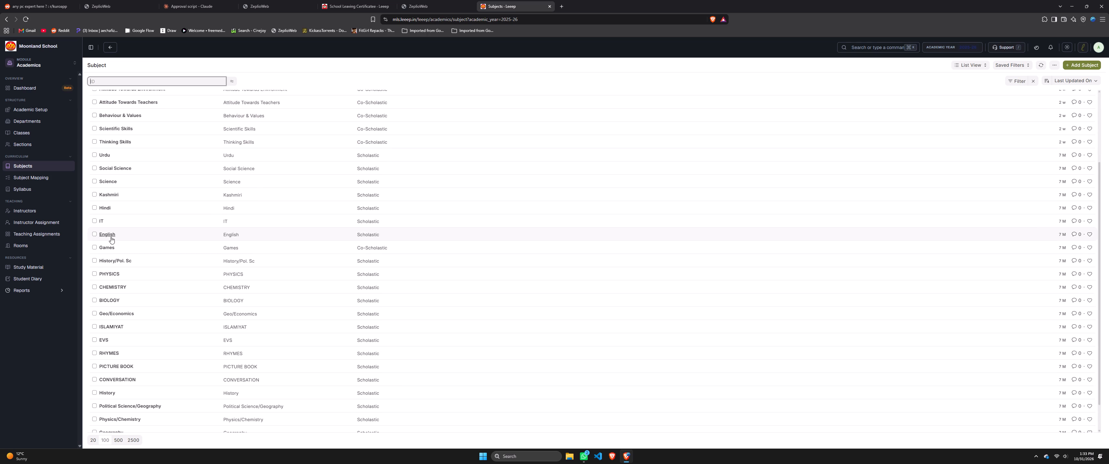
scroll(112, 243, "down", 1)
scroll(116, 276, "down", 2)
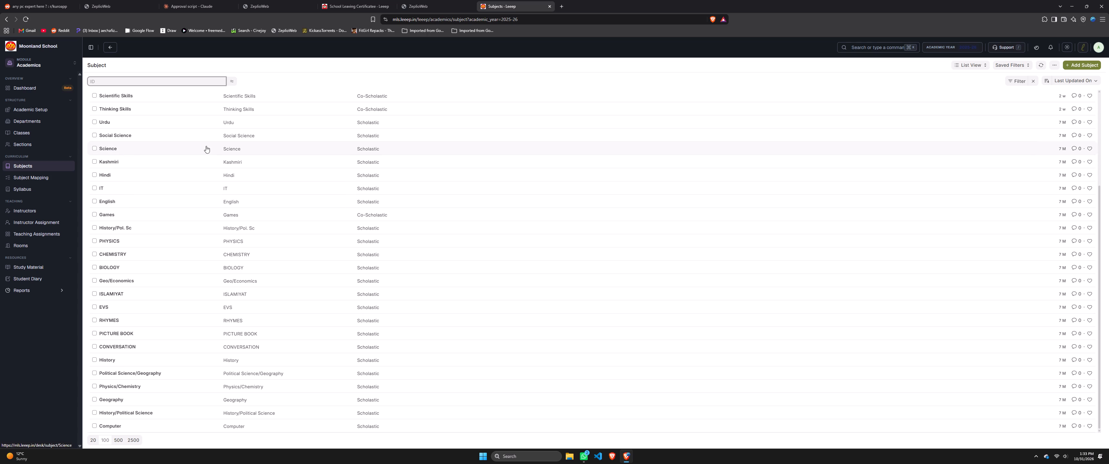
scroll(248, 181, "up", 9)
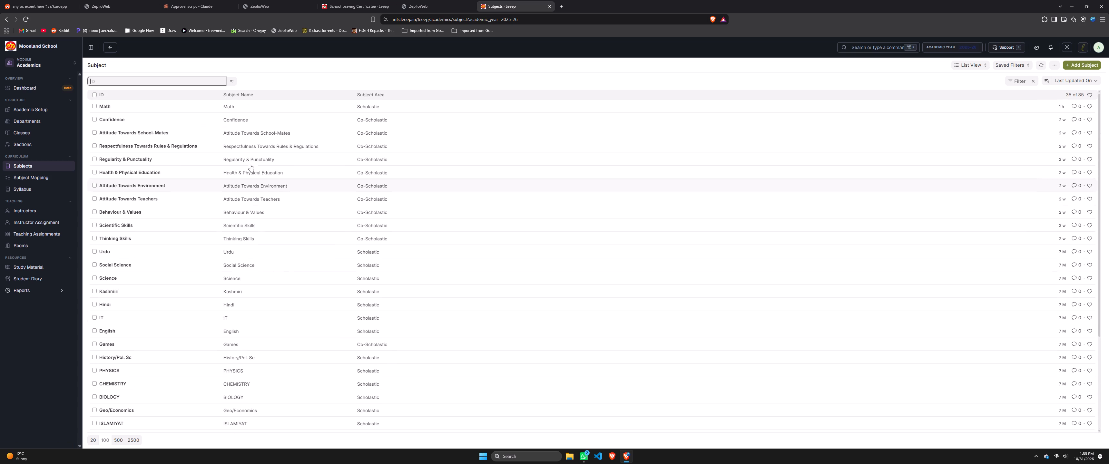
scroll(233, 115, "up", 1)
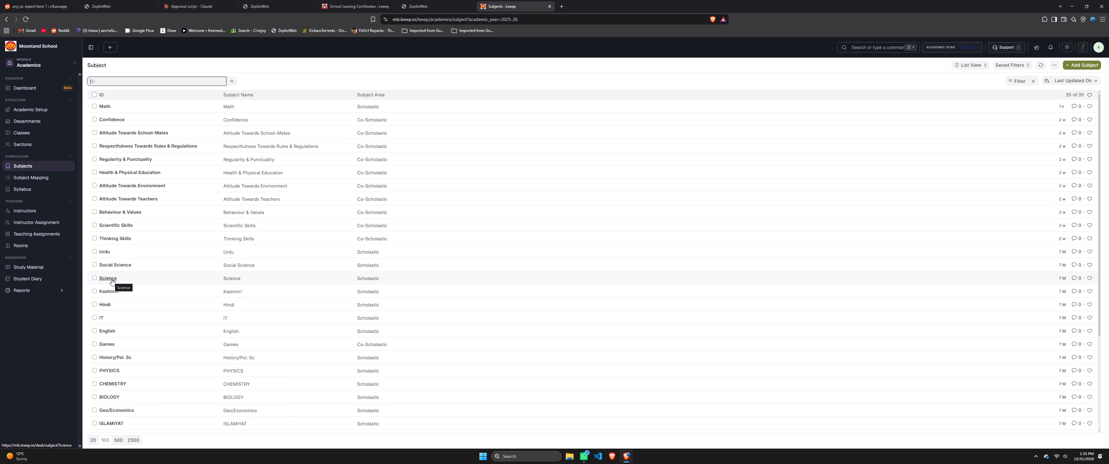
left_click(112, 279)
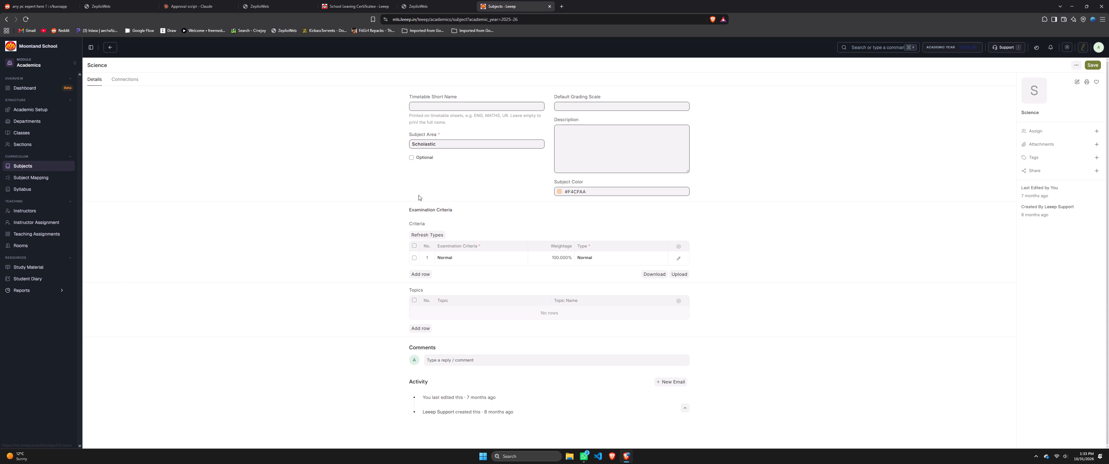
left_click(366, 185)
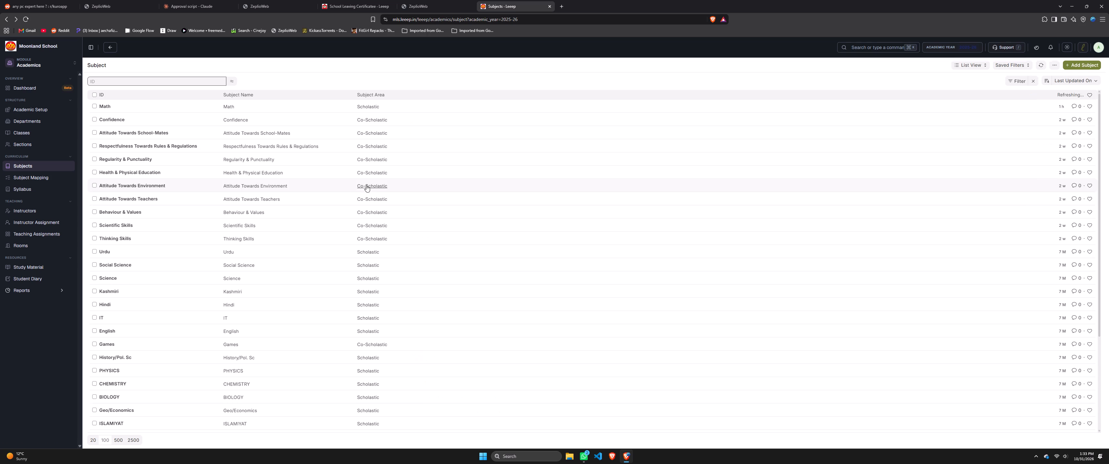
Examine the subject list again from the first to the last entry for another Science subject, and leave the list.
scroll(155, 217, "up", 1)
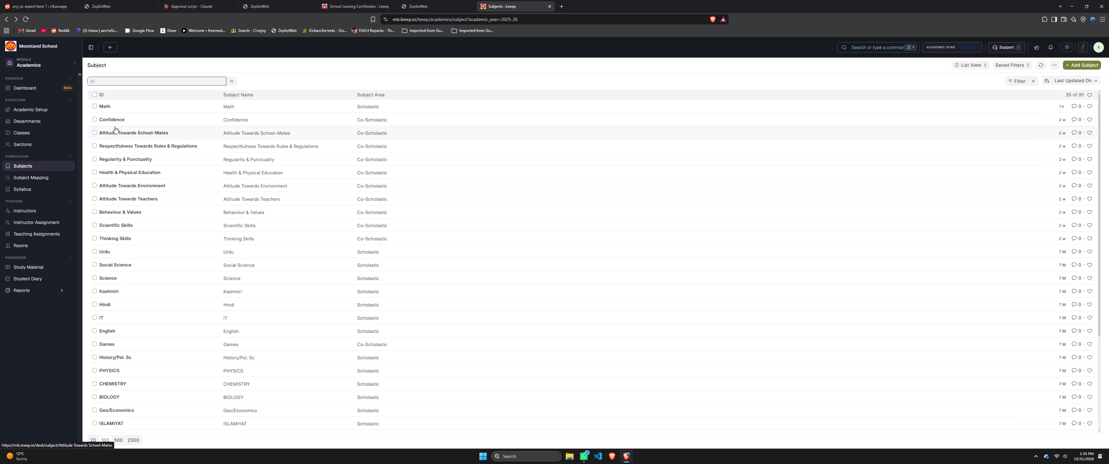
left_click(114, 122)
left_click(187, 166)
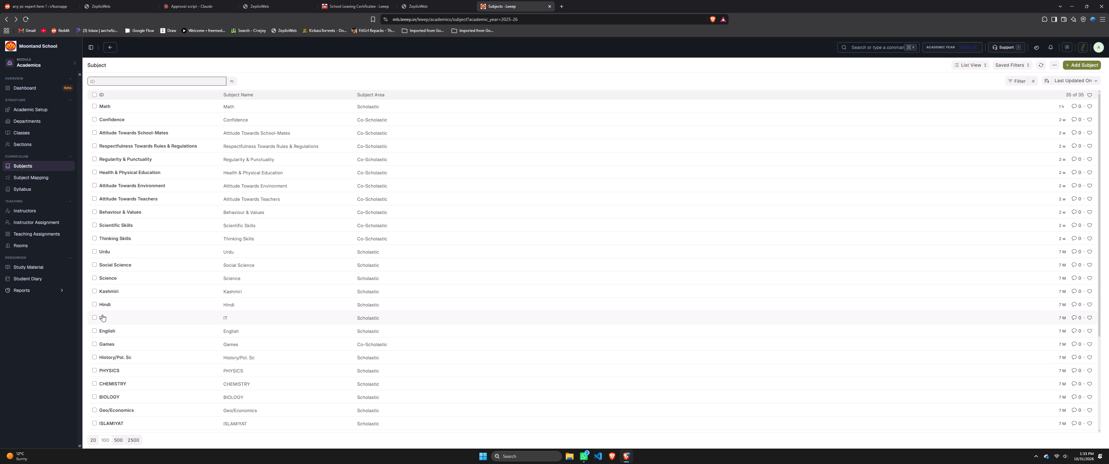
scroll(110, 363, "down", 3)
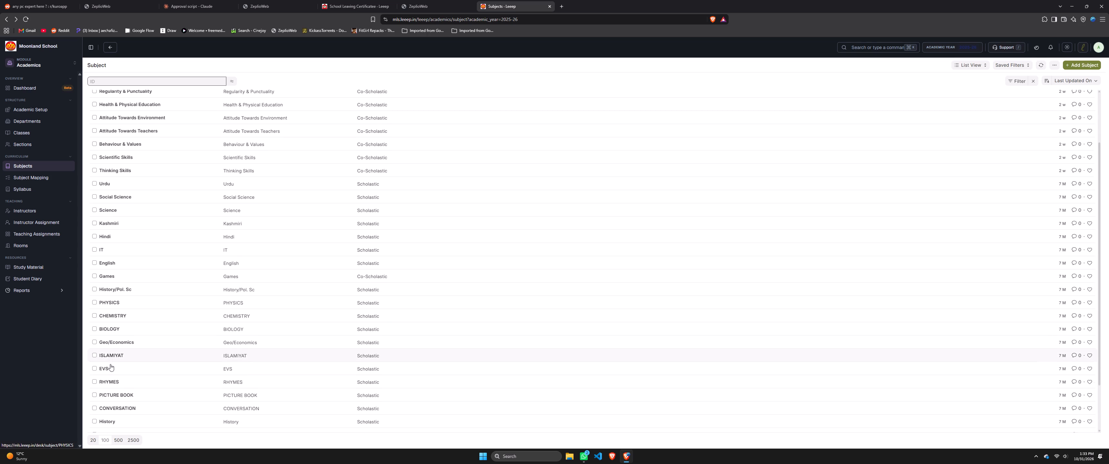
scroll(111, 364, "down", 3)
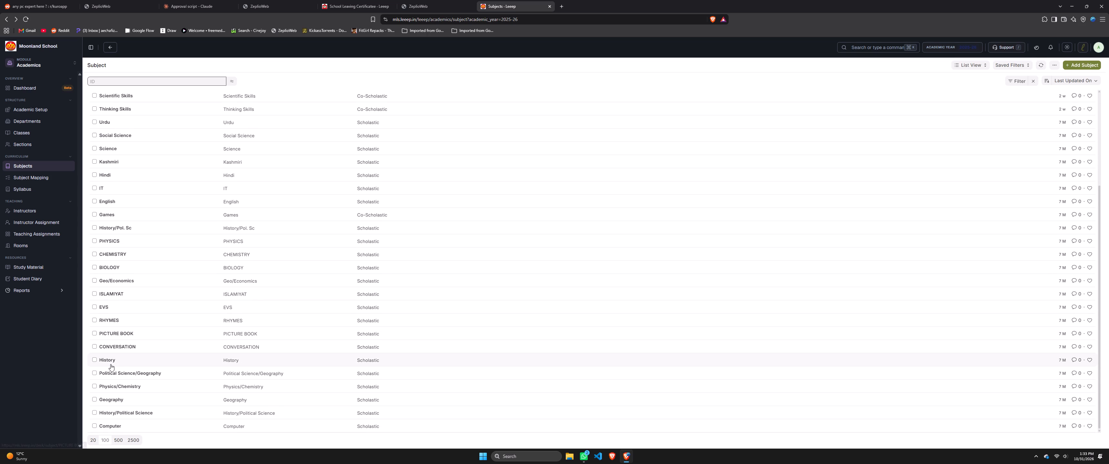
left_click(111, 364)
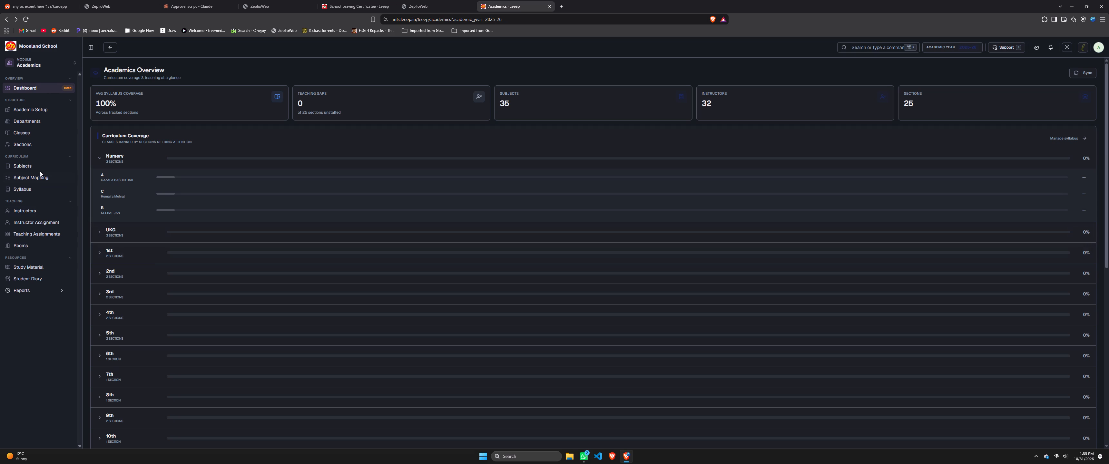
Return to the school's home page and open the new Report Card generator in the Examination module's results.
left_click(42, 167)
left_click(36, 41)
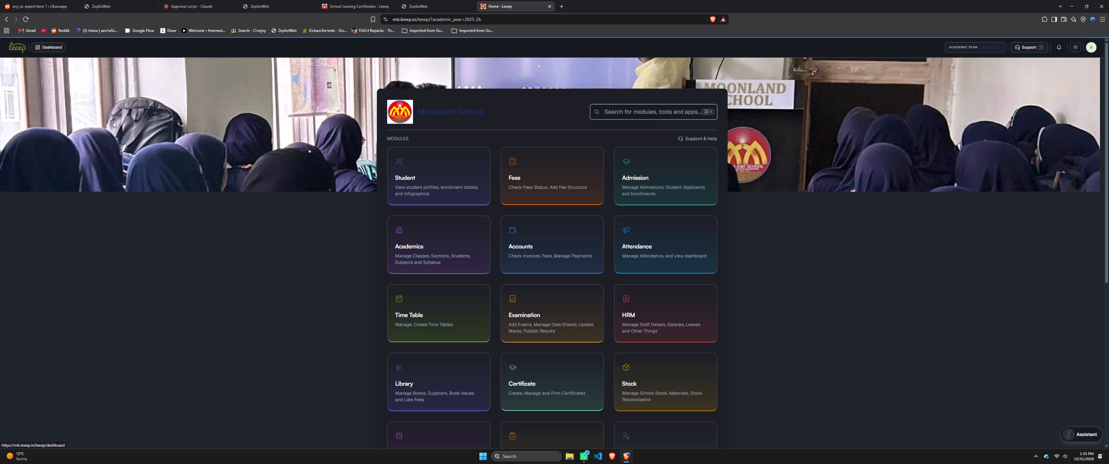
scroll(524, 247, "down", 5)
scroll(541, 278, "down", 2)
scroll(542, 275, "up", 2)
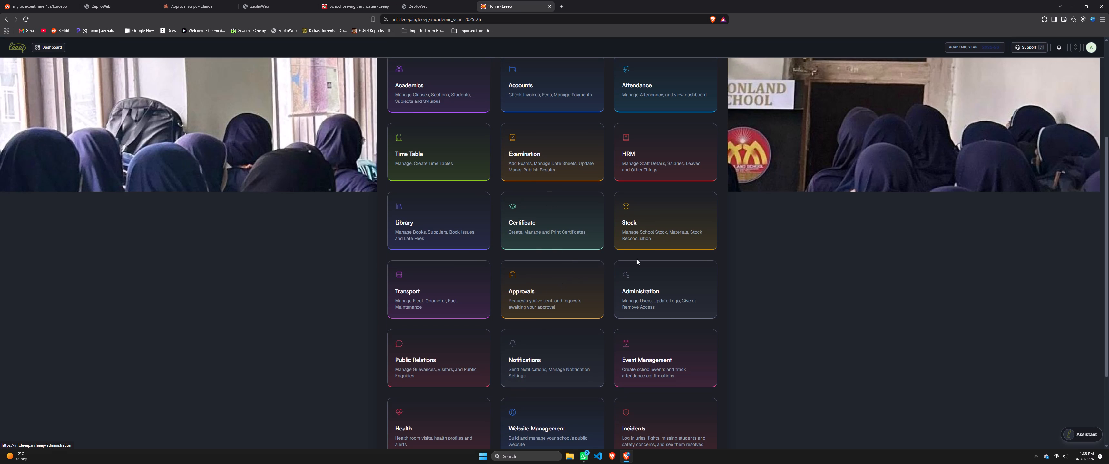
left_click(539, 162)
left_click(51, 179)
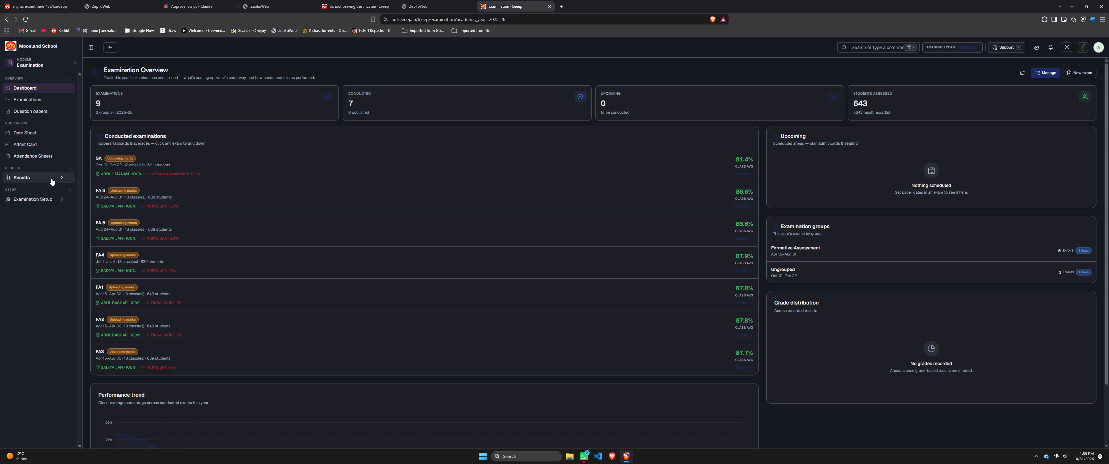
left_click(42, 223)
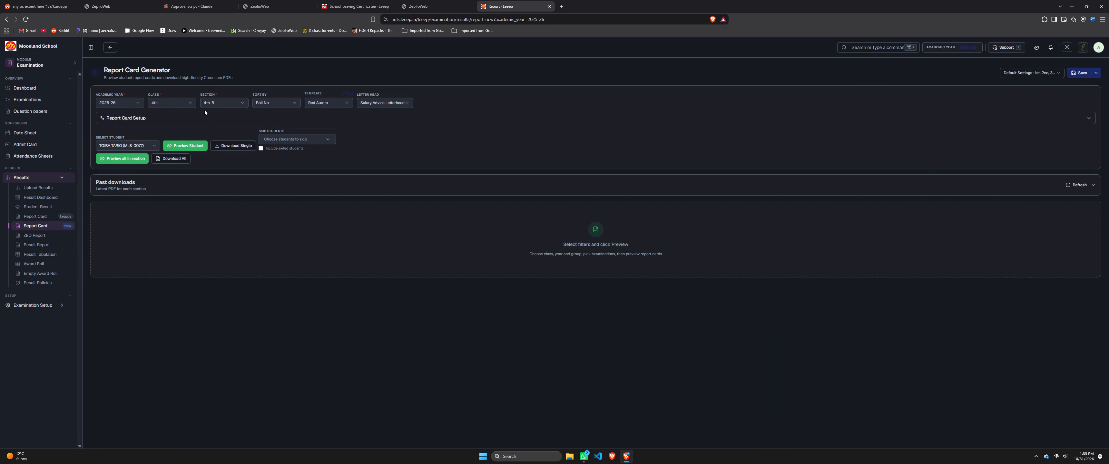
Choose class 6th, section 6th-A, and preview the preselected student's report card.
left_click(189, 105)
left_click(167, 208)
left_click(230, 104)
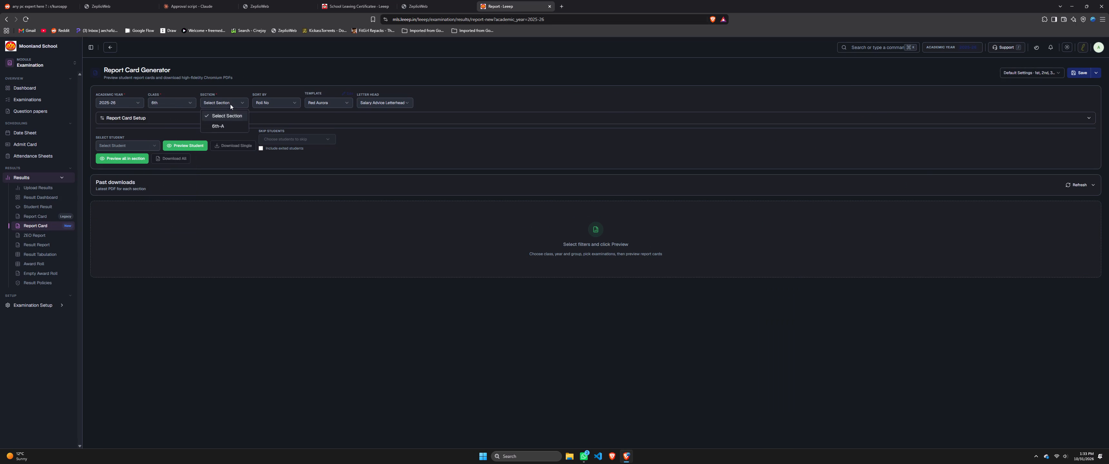
left_click(228, 124)
left_click(191, 144)
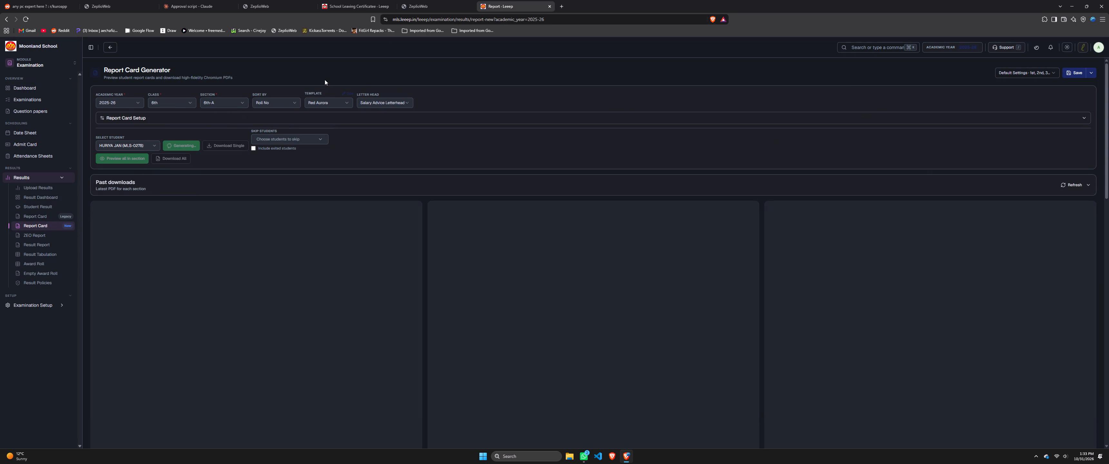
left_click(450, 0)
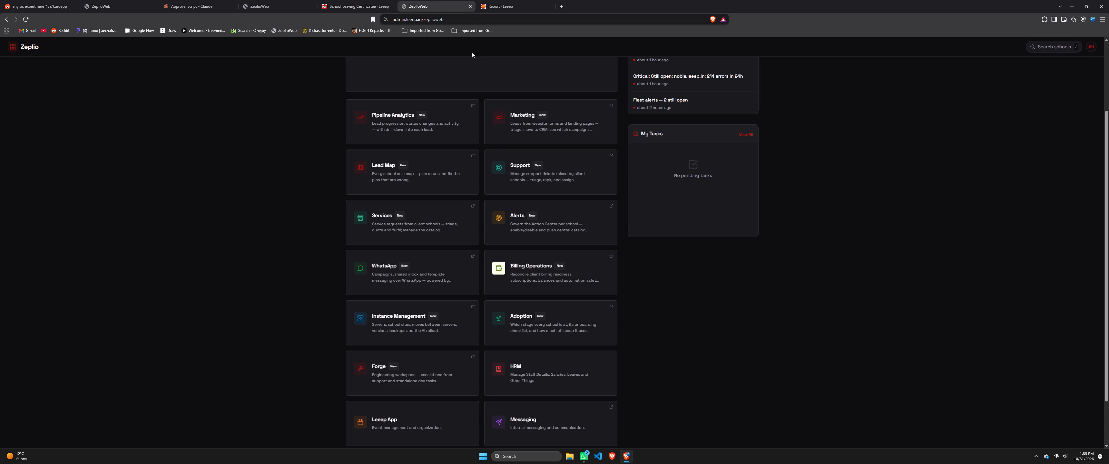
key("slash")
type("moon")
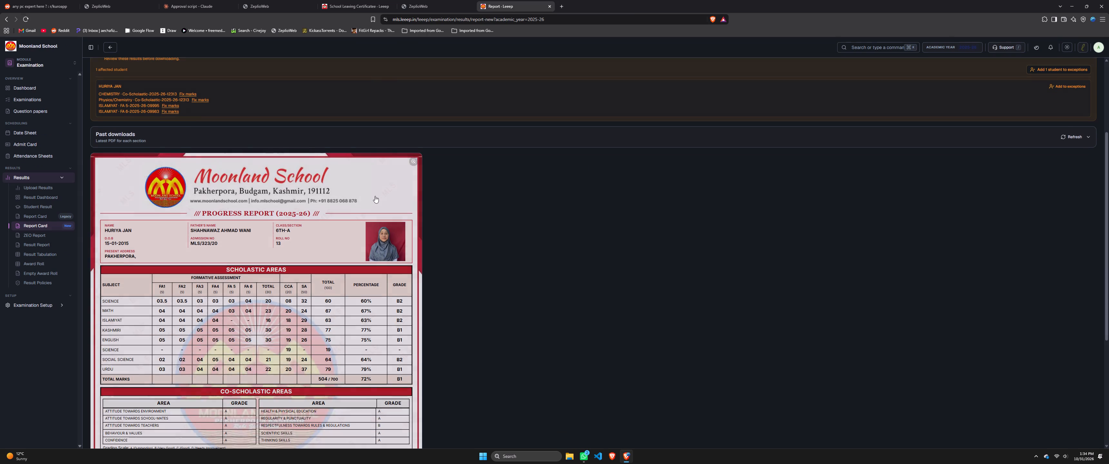
scroll(243, 148, "up", 4)
left_click(131, 122)
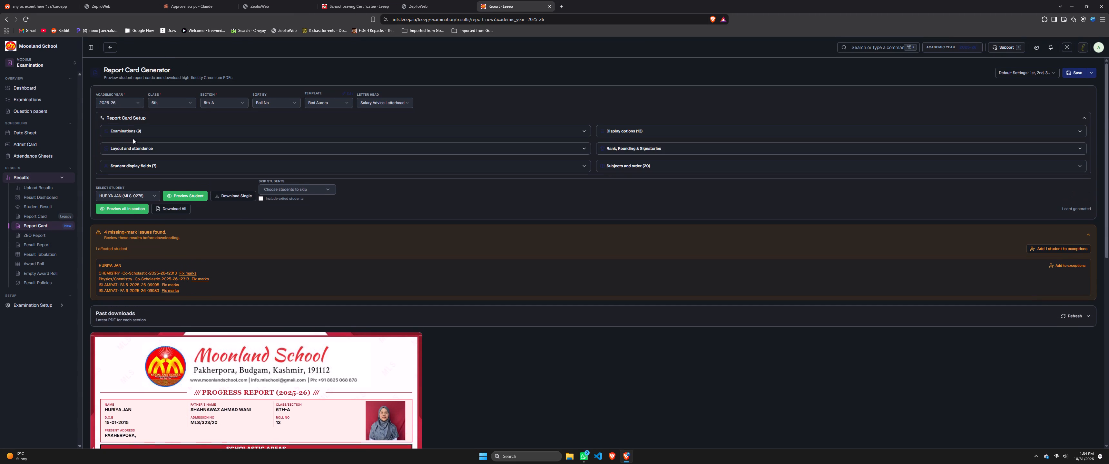
left_click(133, 131)
left_click(160, 131)
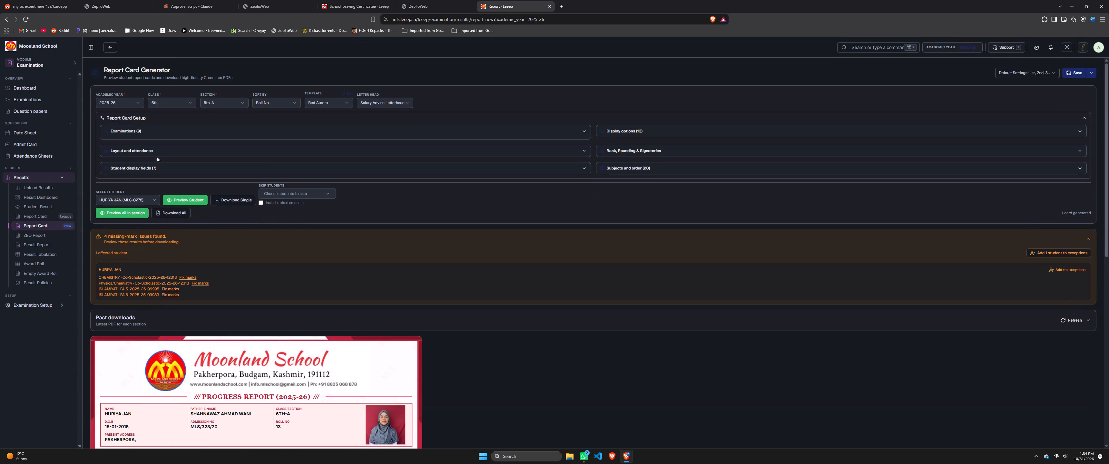
left_click(159, 167)
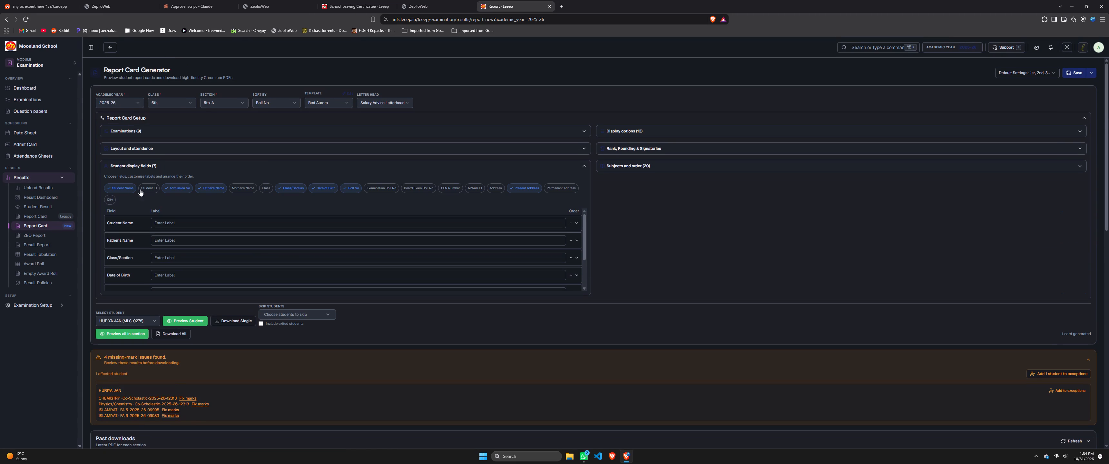
double_click(197, 161)
Go back to the school's home page and reopen the new Report Card generator in the Examination module's results.
left_click(215, 143)
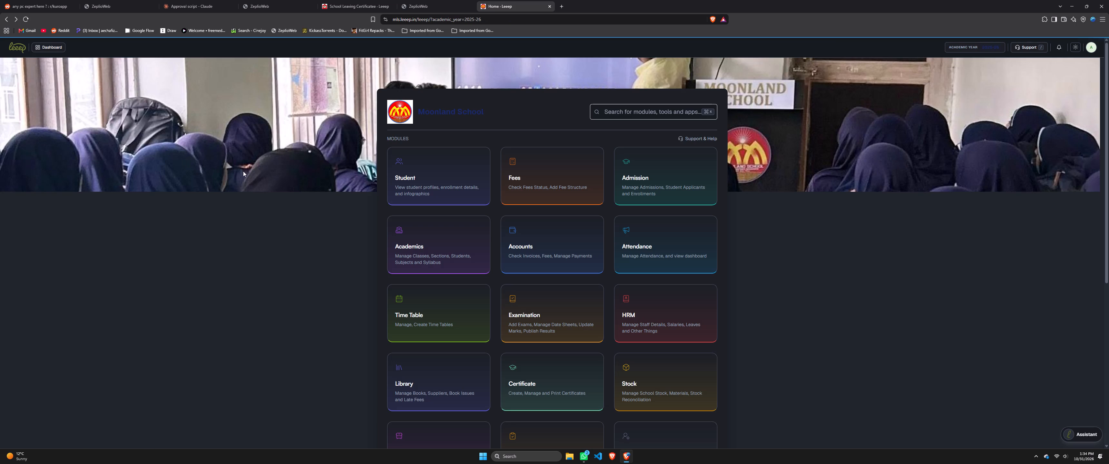
left_click(454, 202)
left_click(327, 215)
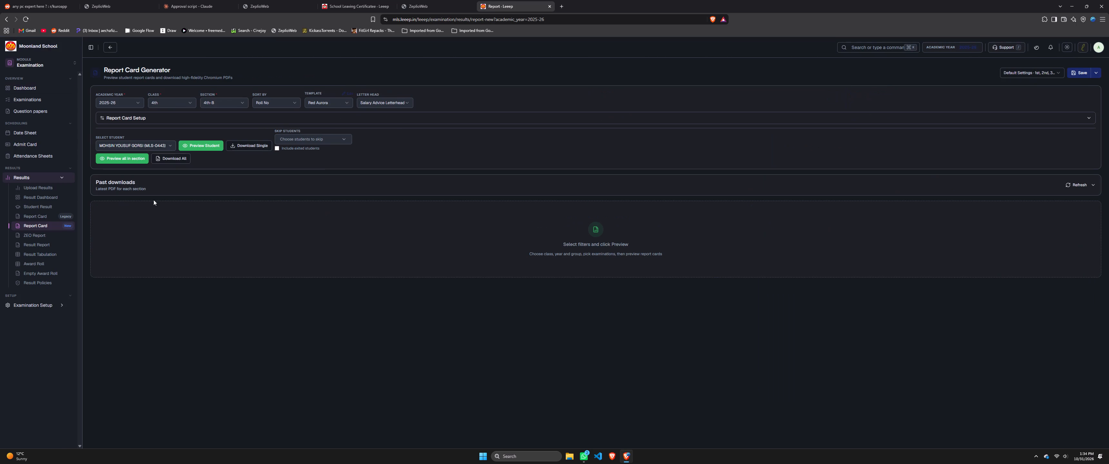
left_click(140, 185)
left_click(167, 187)
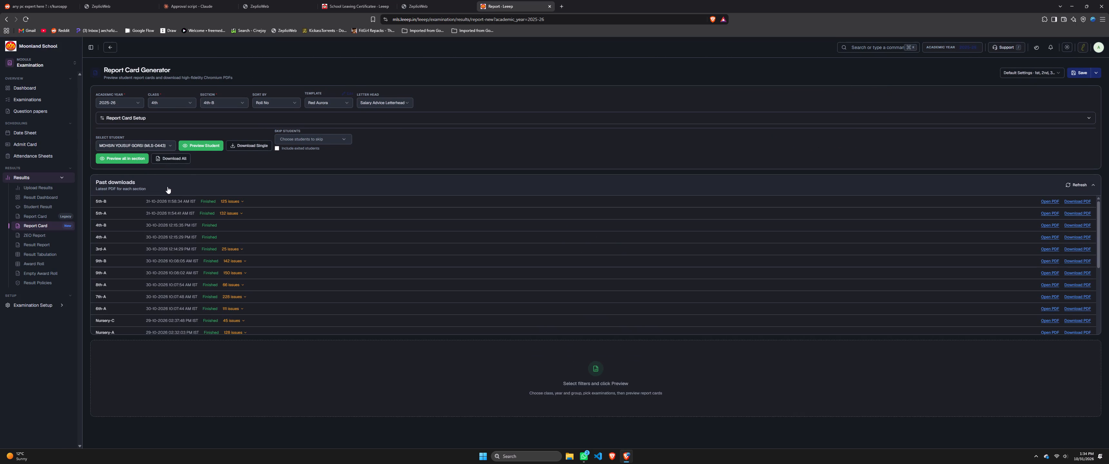
Open Report Card Setup, check Display options, and examine the Subjects and order list for class 4th, section 4th-B.
left_click(183, 121)
left_click(651, 130)
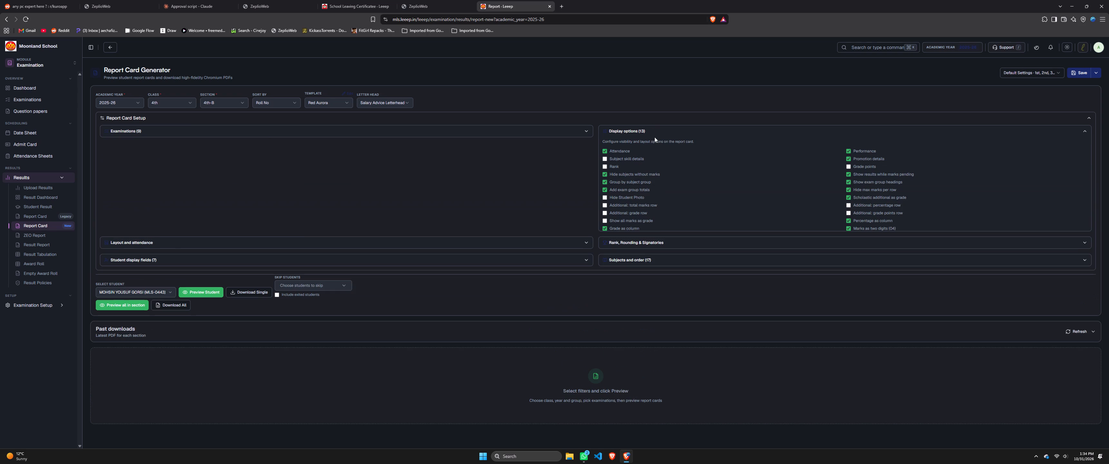
left_click(654, 134)
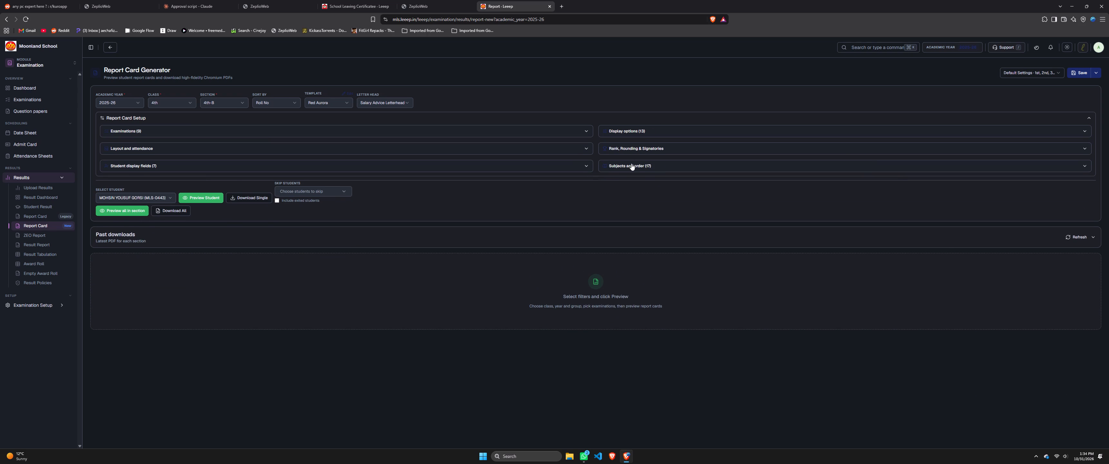
left_click(631, 163)
scroll(633, 233, "down", 3)
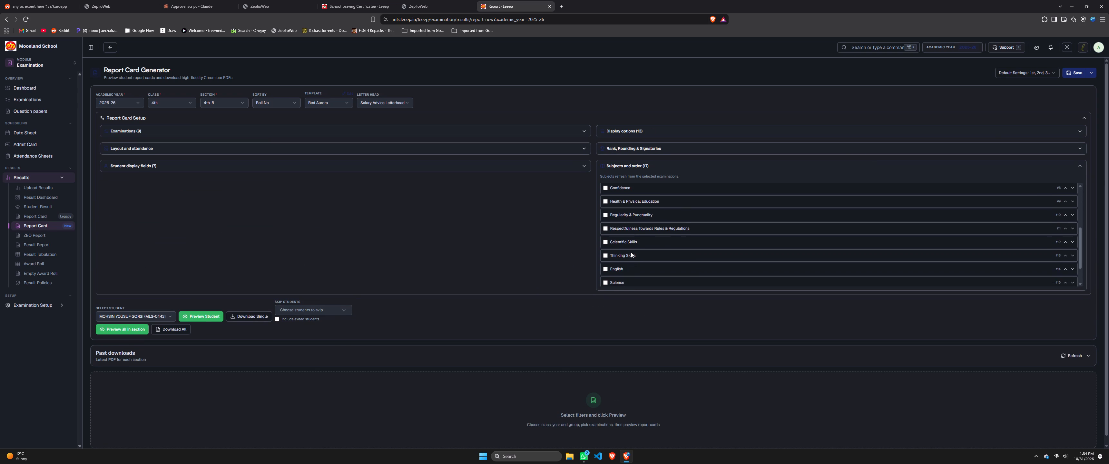
scroll(623, 282, "up", 2)
scroll(618, 219, "up", 2)
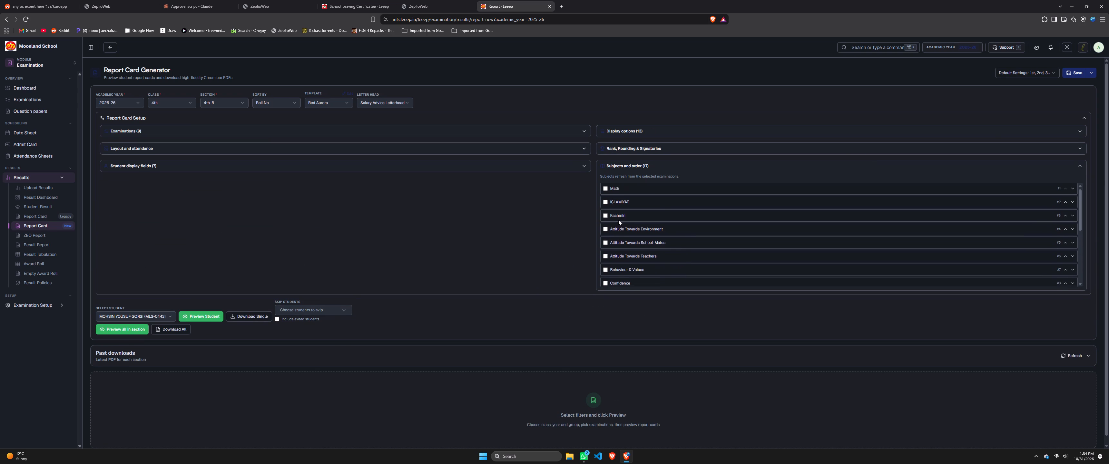
scroll(623, 215, "down", 3)
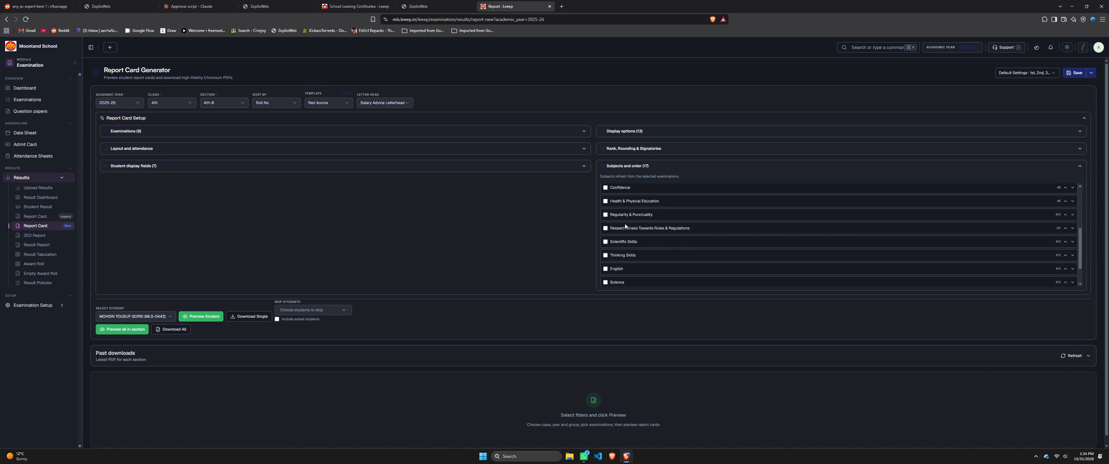
scroll(629, 245, "down", 1)
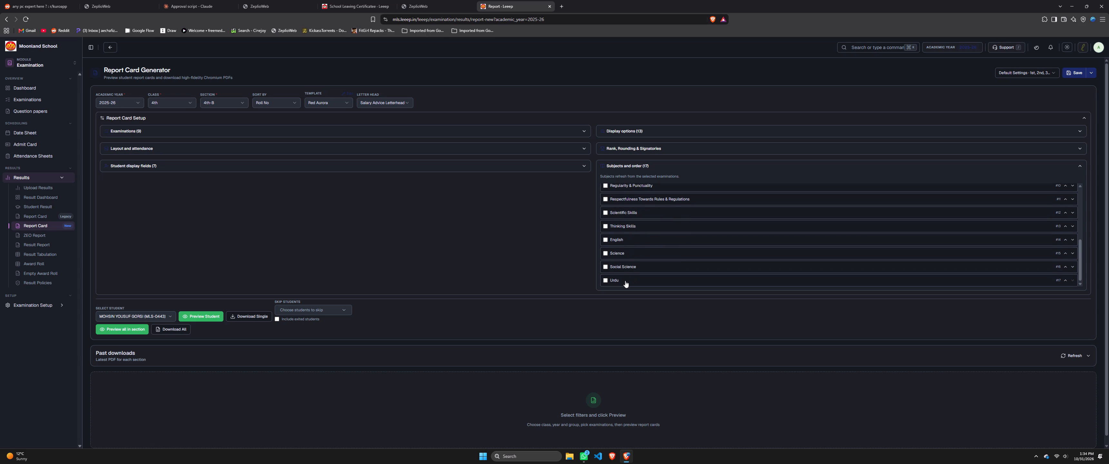
scroll(619, 252, "up", 4)
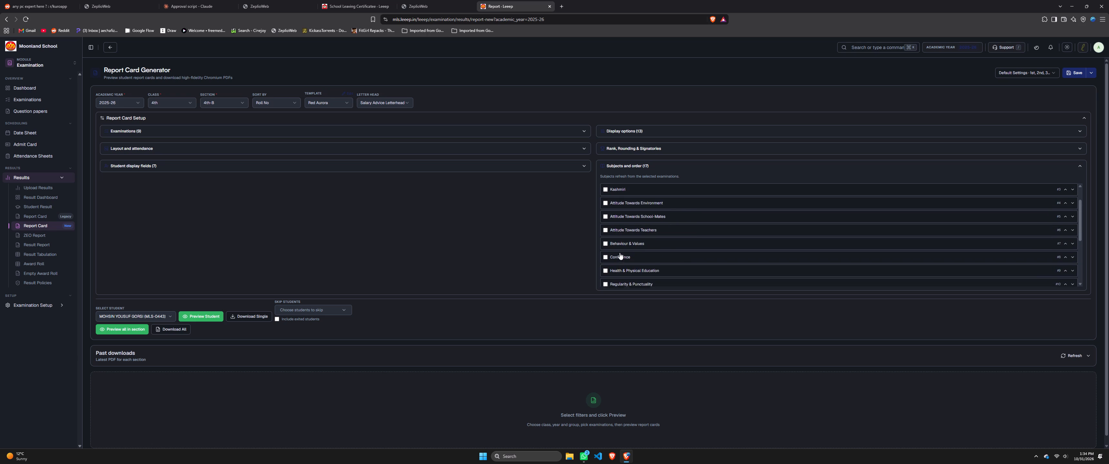
Check the Student display fields, Layout and attendance, and Examinations sections of Report Card Setup.
left_click(506, 216)
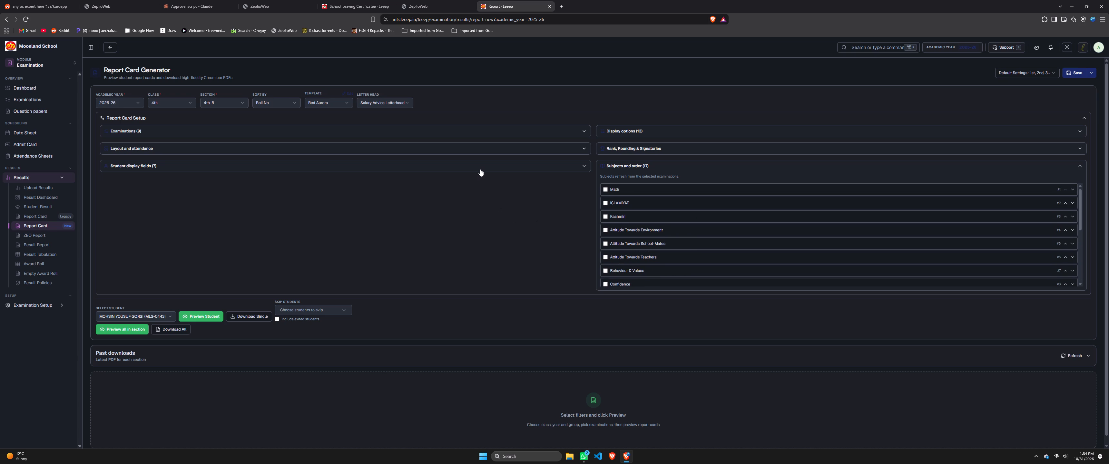
left_click(483, 166)
left_click(483, 166)
left_click(483, 151)
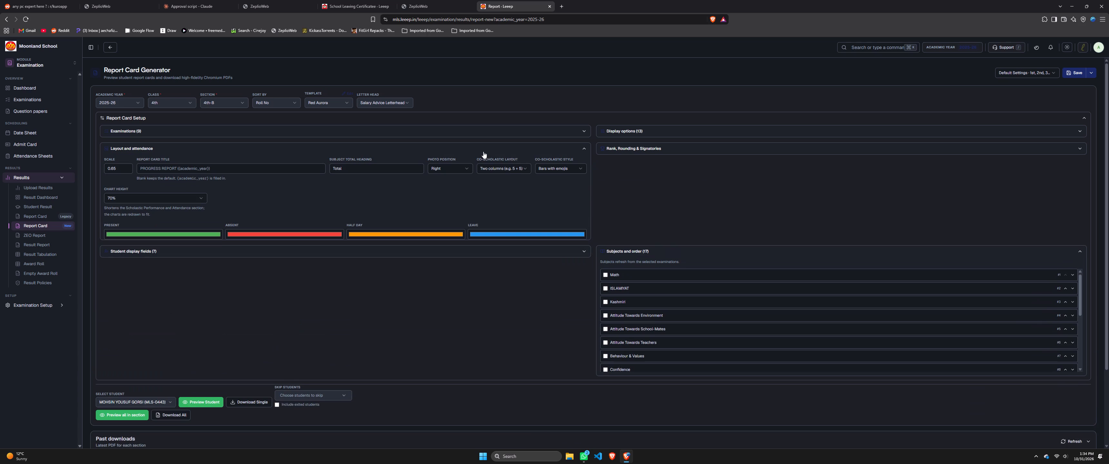
left_click(483, 151)
left_click(494, 138)
left_click(496, 132)
left_click(496, 132)
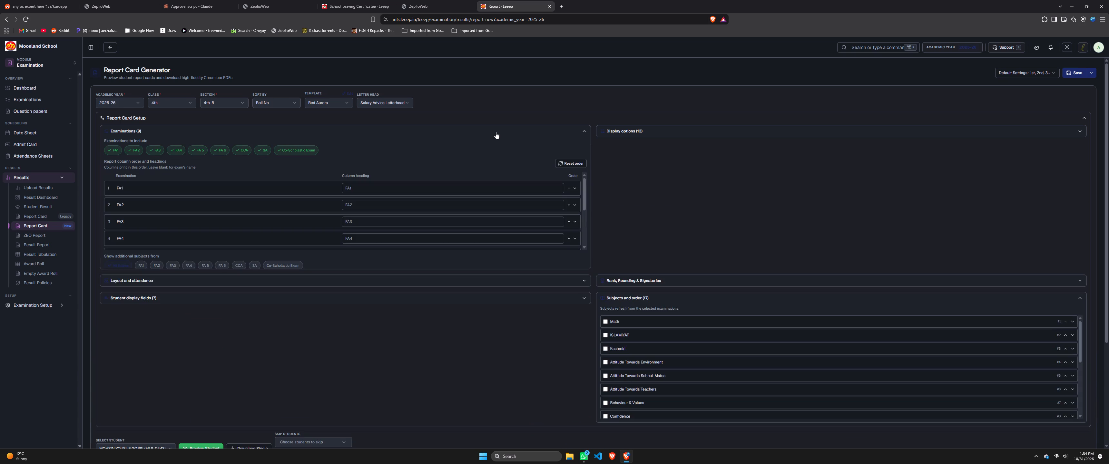
Choose class 6th, section 6th-A, and preview the preselected student's report card down to the subject rows.
left_click(172, 107)
left_click_drag(164, 202, 165, 211)
left_click(224, 104)
left_click(224, 127)
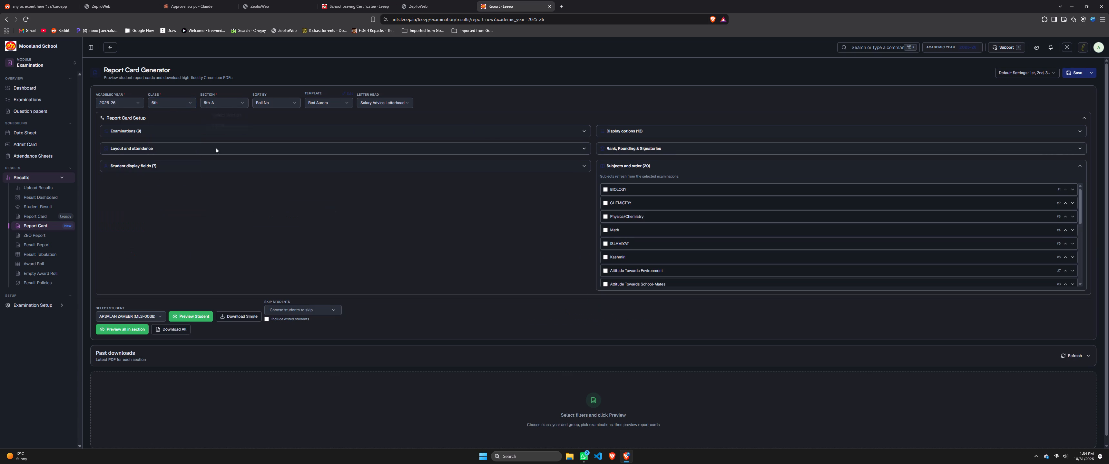
left_click(201, 317)
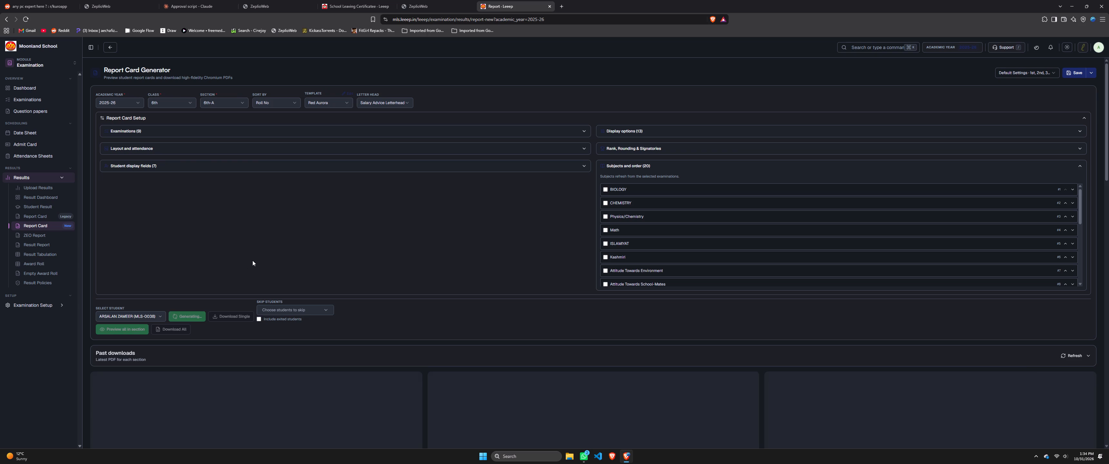
scroll(281, 269, "down", 12)
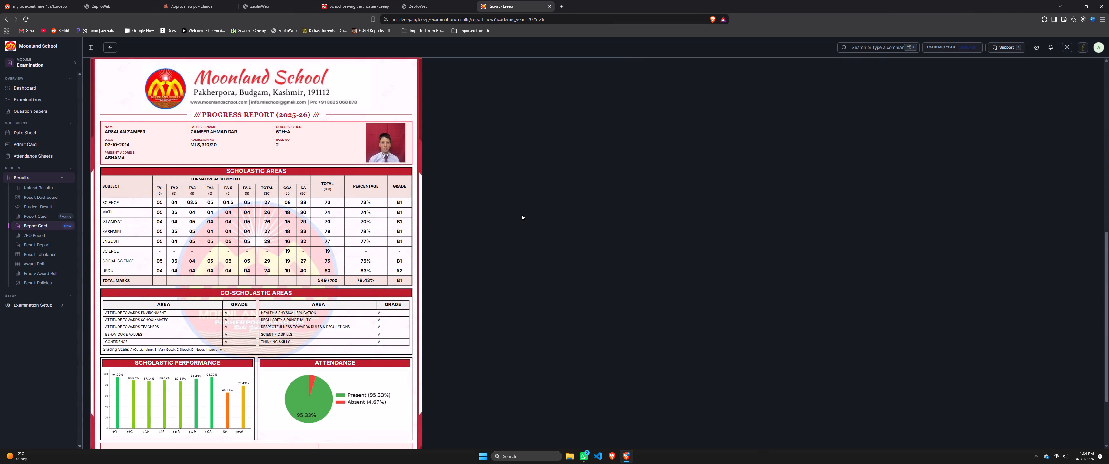
Hide the Science entry between English and Social Science in Subjects and order, and preview the student's card again.
scroll(522, 215, "up", 7)
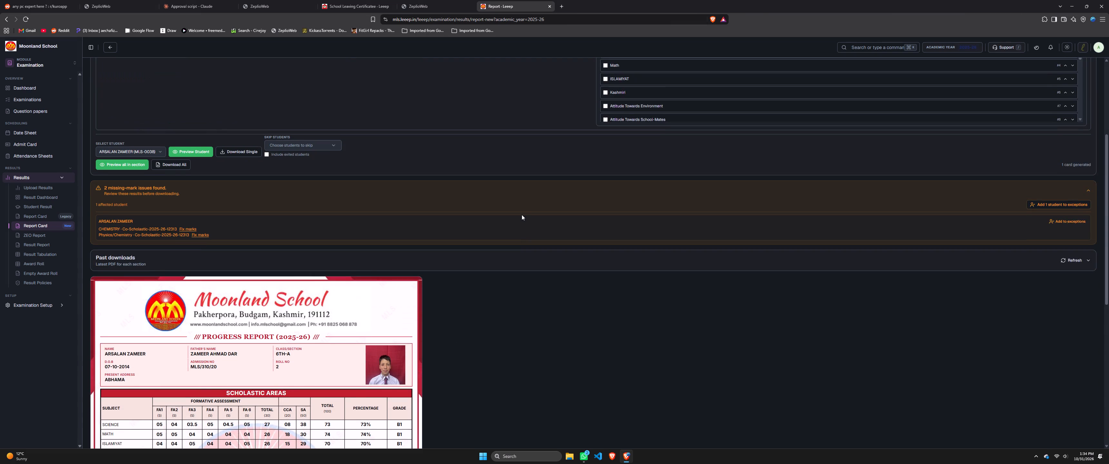
scroll(522, 215, "up", 2)
scroll(522, 215, "down", 1)
scroll(522, 215, "up", 3)
scroll(668, 202, "down", 7)
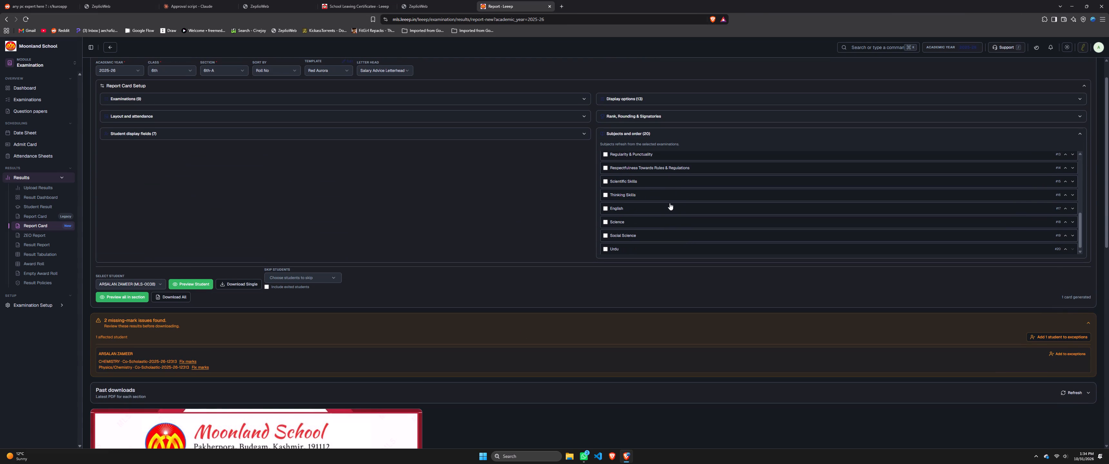
left_click(602, 221)
left_click(604, 221)
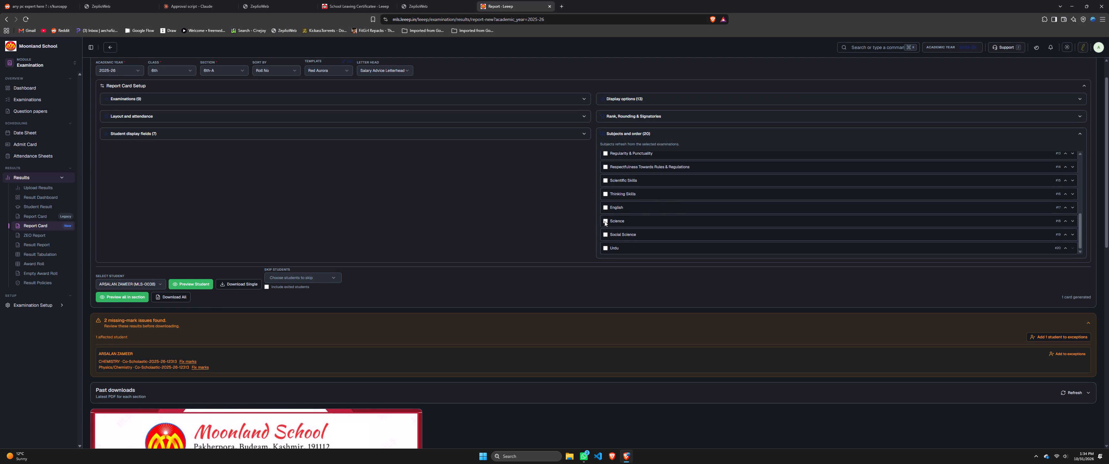
left_click(197, 307)
scroll(387, 265, "down", 6)
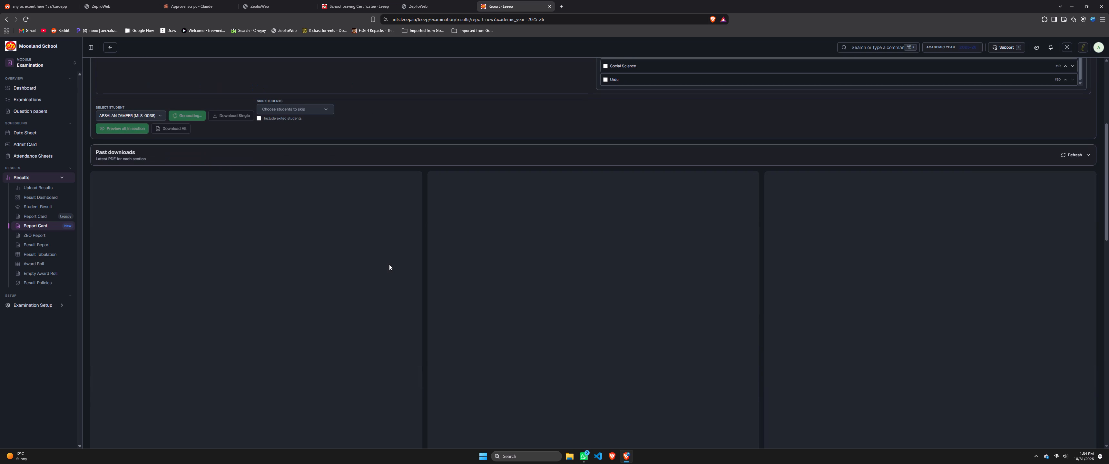
scroll(389, 265, "down", 2)
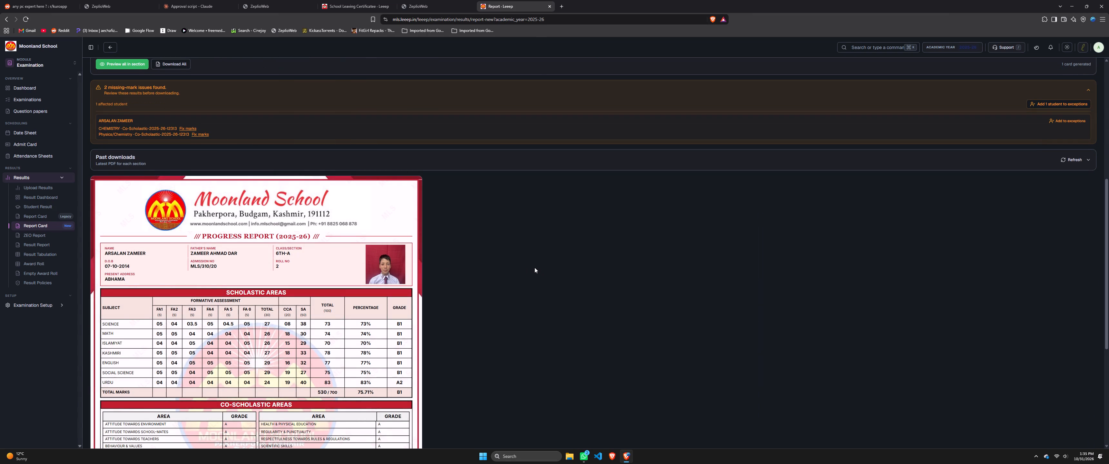
Examine the Display options and the whole Subjects and order list for another Science entry.
scroll(535, 267, "up", 9)
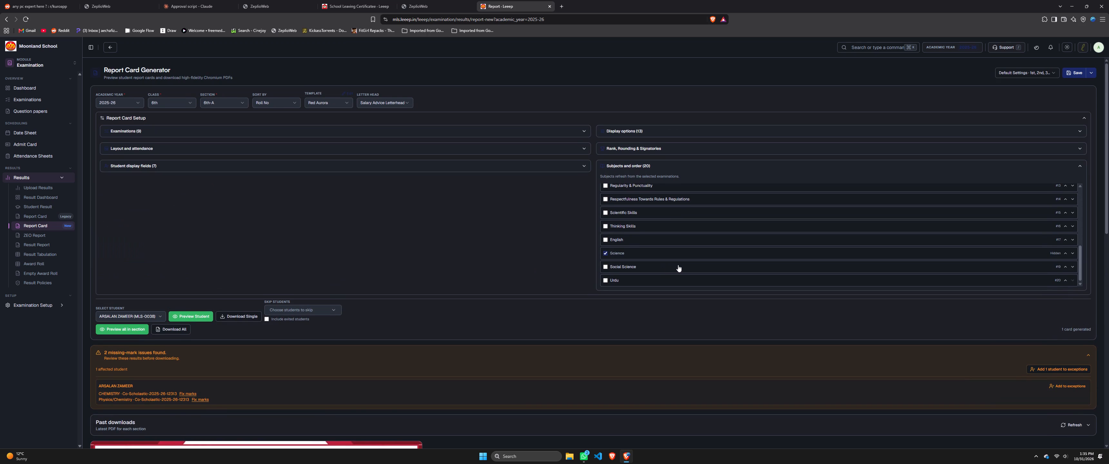
scroll(609, 249, "up", 4)
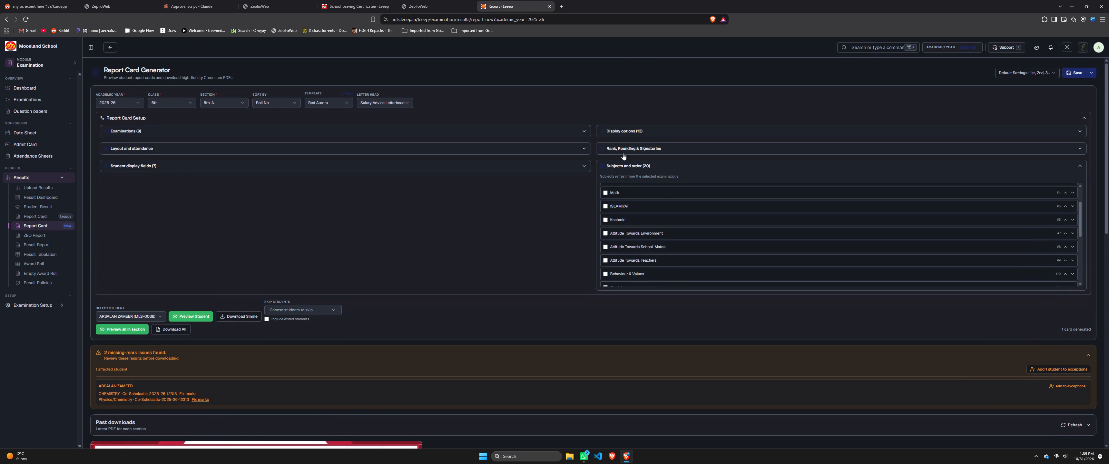
left_click(623, 131)
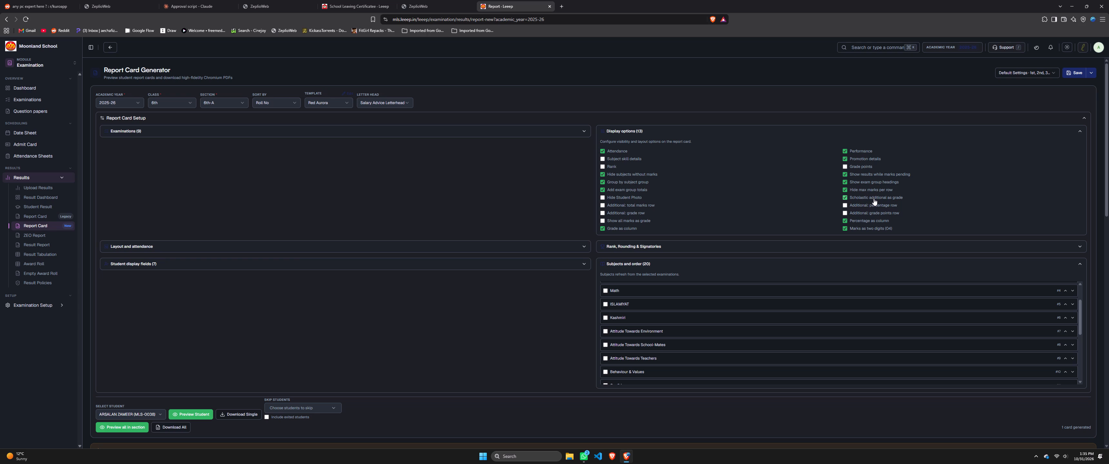
scroll(698, 208, "down", 2)
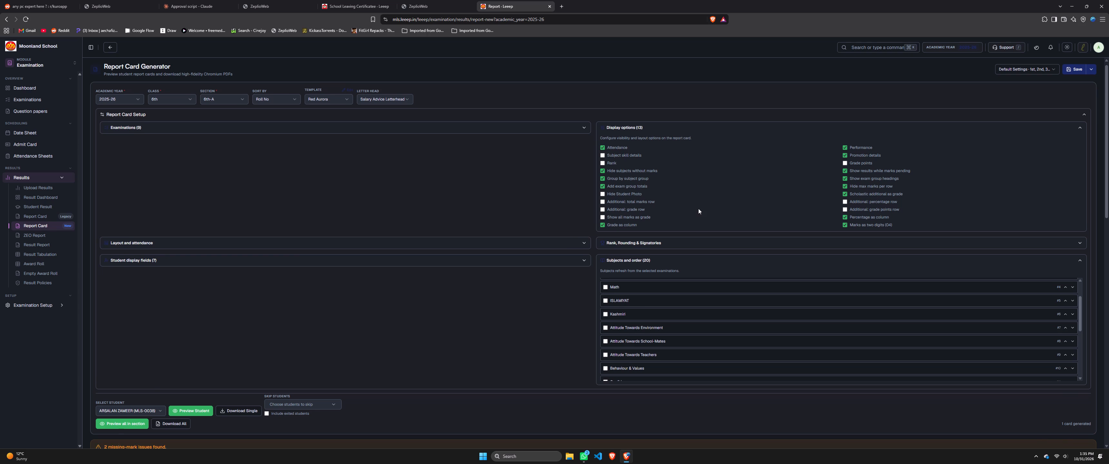
scroll(702, 206, "down", 5)
scroll(667, 207, "up", 3)
scroll(667, 202, "down", 3)
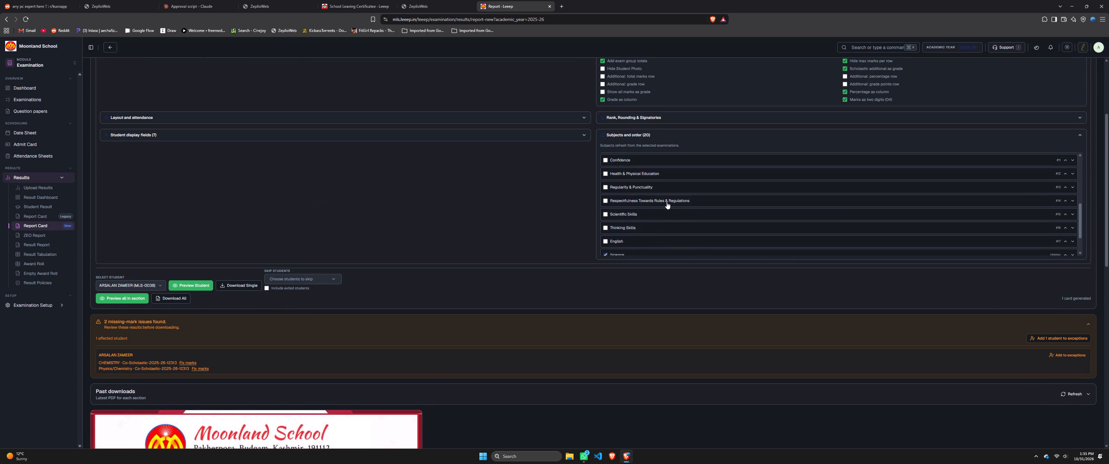
scroll(667, 202, "down", 2)
scroll(628, 238, "up", 1)
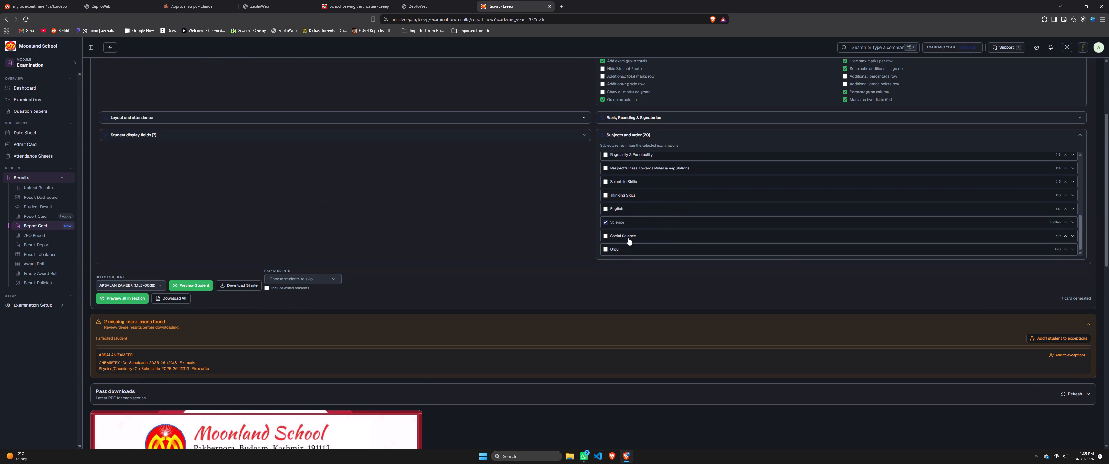
scroll(628, 234, "up", 3)
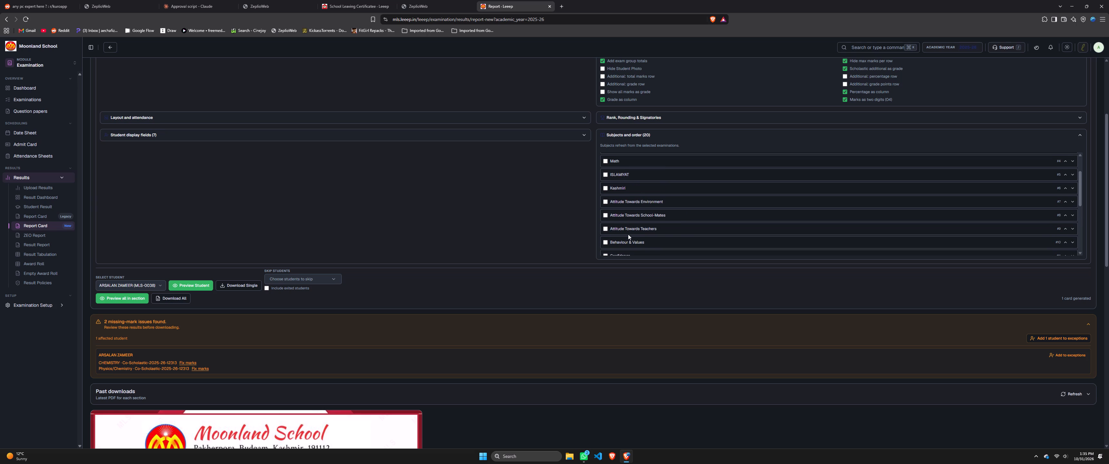
scroll(623, 195, "up", 2)
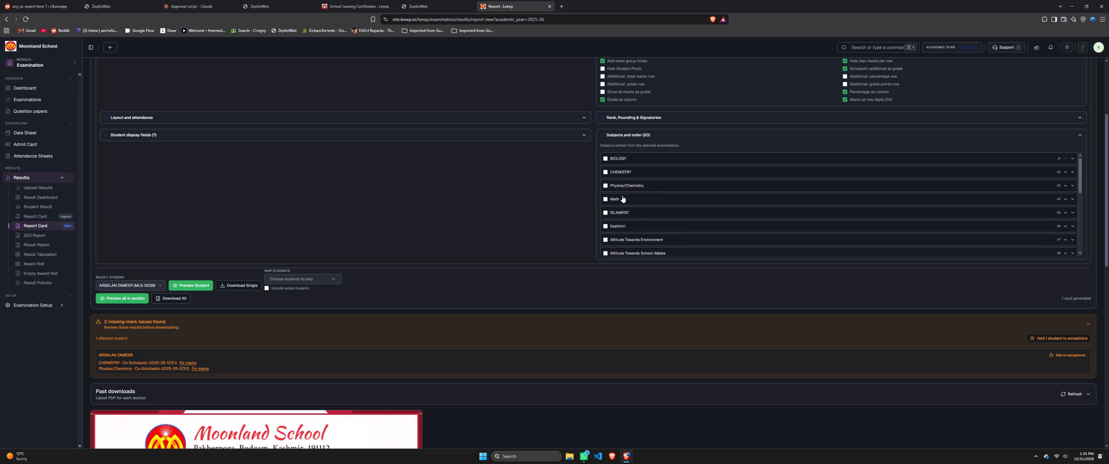
Compare the previewed card's subject rows and missing-mark issues with the entries in Subjects and order.
scroll(557, 210, "down", 2)
scroll(485, 269, "down", 4)
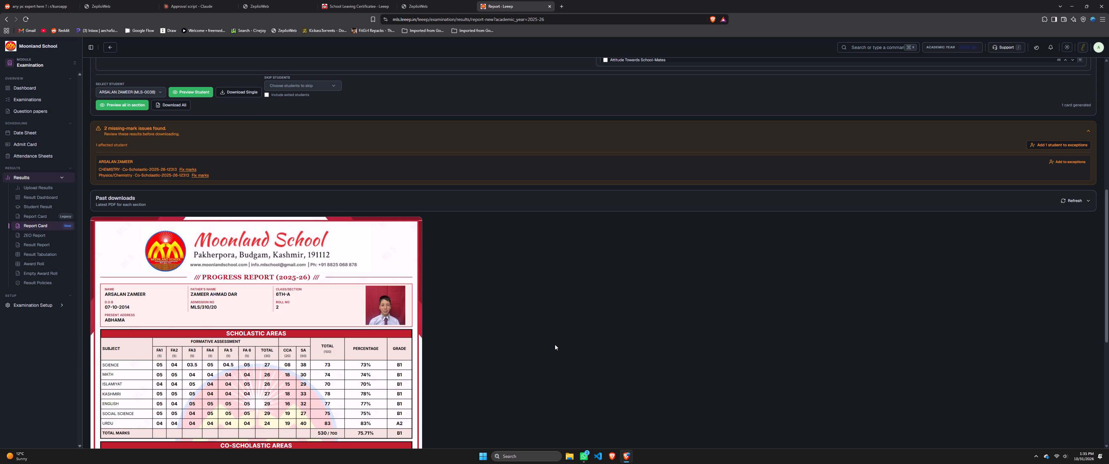
scroll(555, 344, "up", 7)
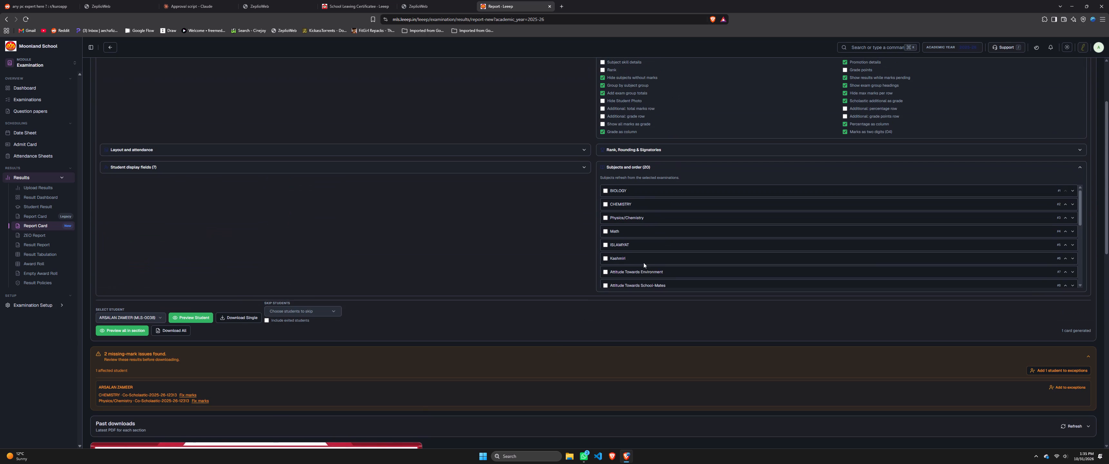
scroll(643, 263, "down", 1)
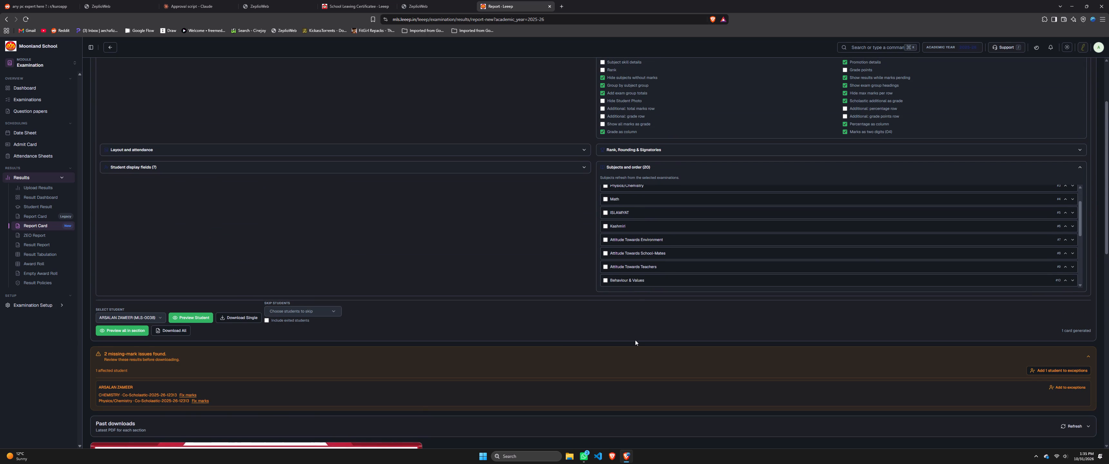
scroll(638, 321, "down", 2)
scroll(616, 266, "up", 2)
scroll(625, 243, "down", 5)
scroll(629, 318, "down", 5)
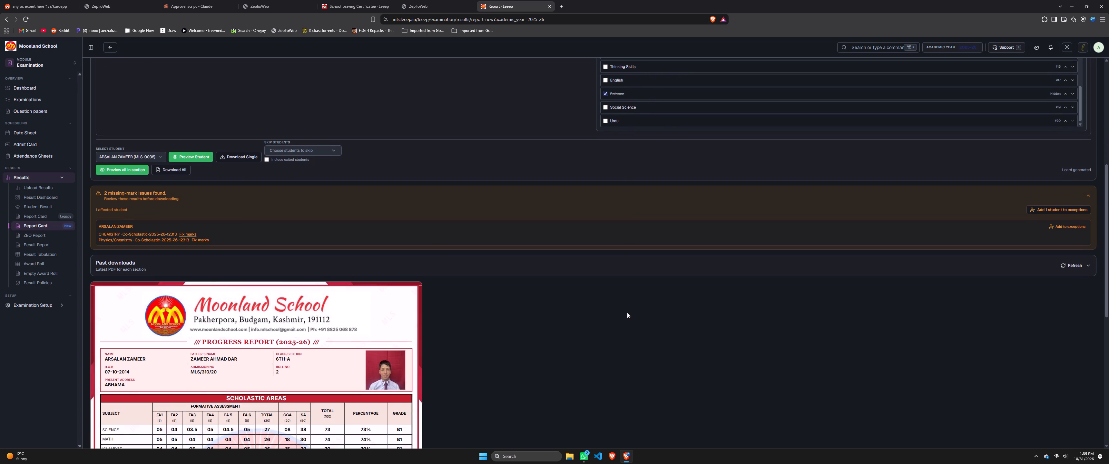
scroll(627, 313, "down", 3)
scroll(627, 312, "up", 6)
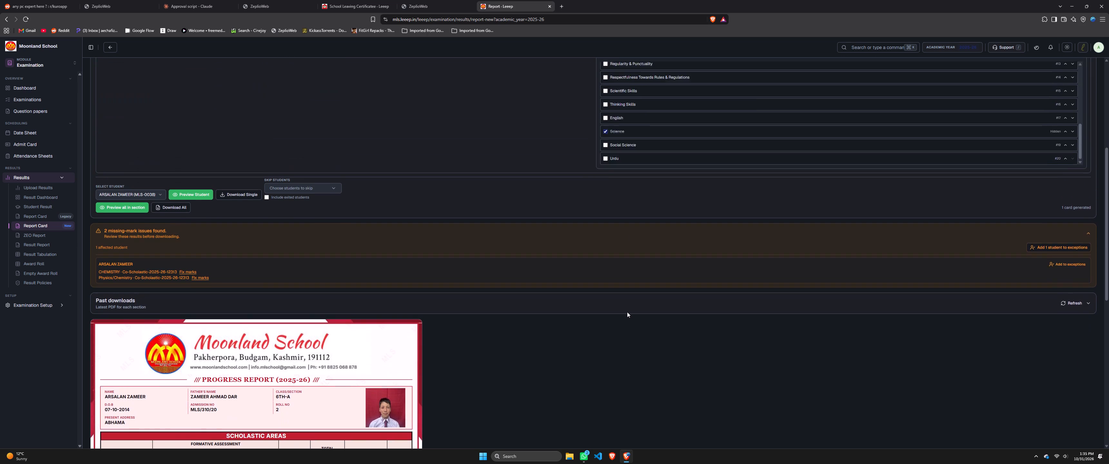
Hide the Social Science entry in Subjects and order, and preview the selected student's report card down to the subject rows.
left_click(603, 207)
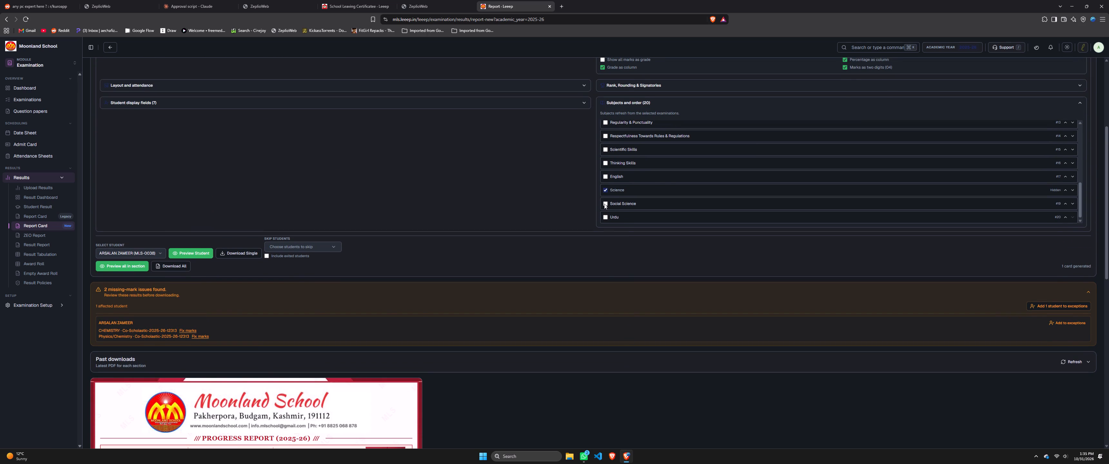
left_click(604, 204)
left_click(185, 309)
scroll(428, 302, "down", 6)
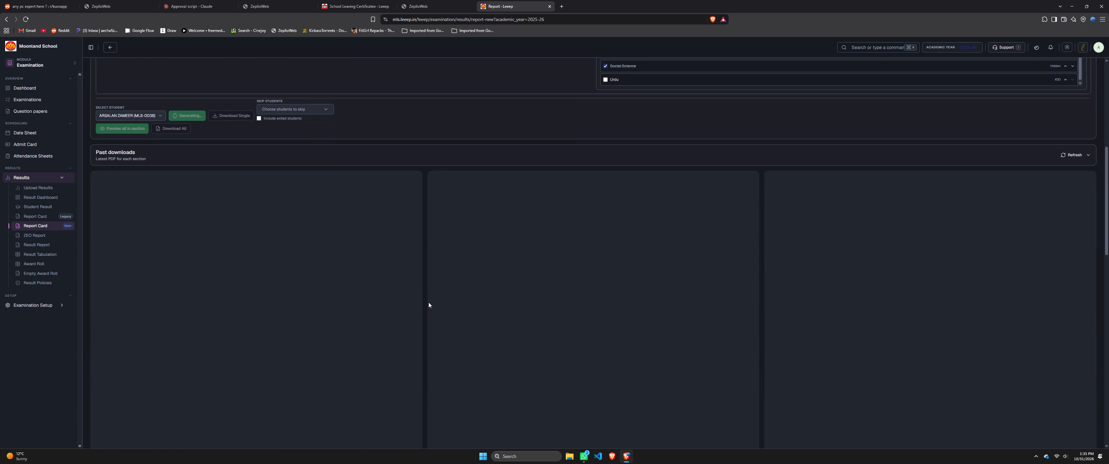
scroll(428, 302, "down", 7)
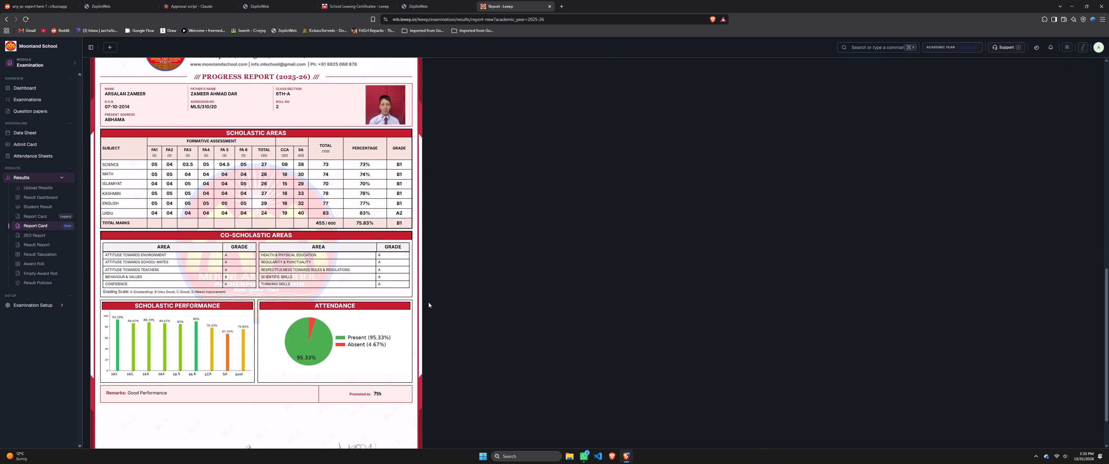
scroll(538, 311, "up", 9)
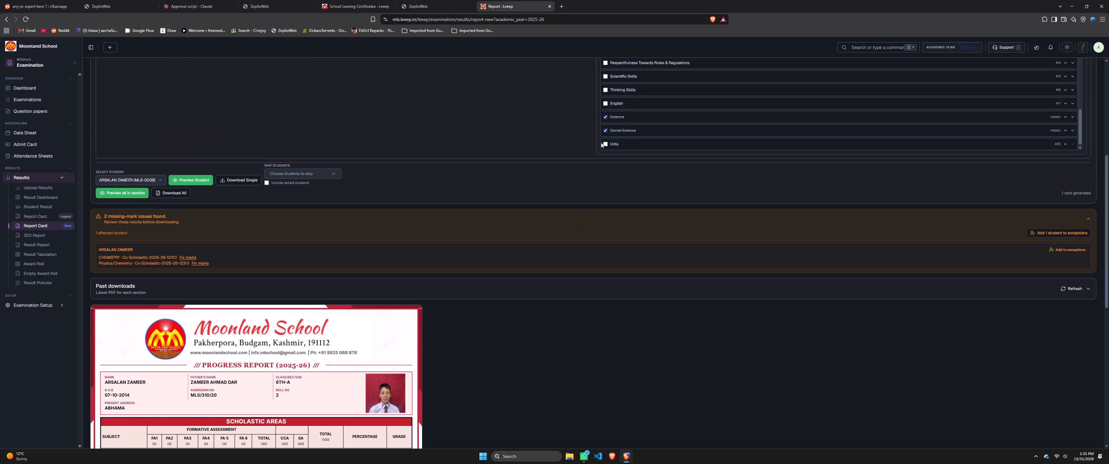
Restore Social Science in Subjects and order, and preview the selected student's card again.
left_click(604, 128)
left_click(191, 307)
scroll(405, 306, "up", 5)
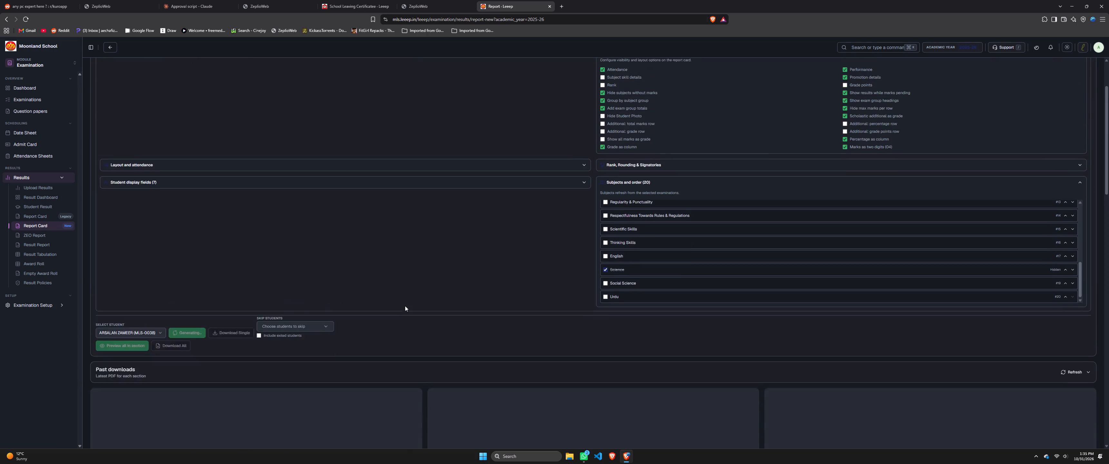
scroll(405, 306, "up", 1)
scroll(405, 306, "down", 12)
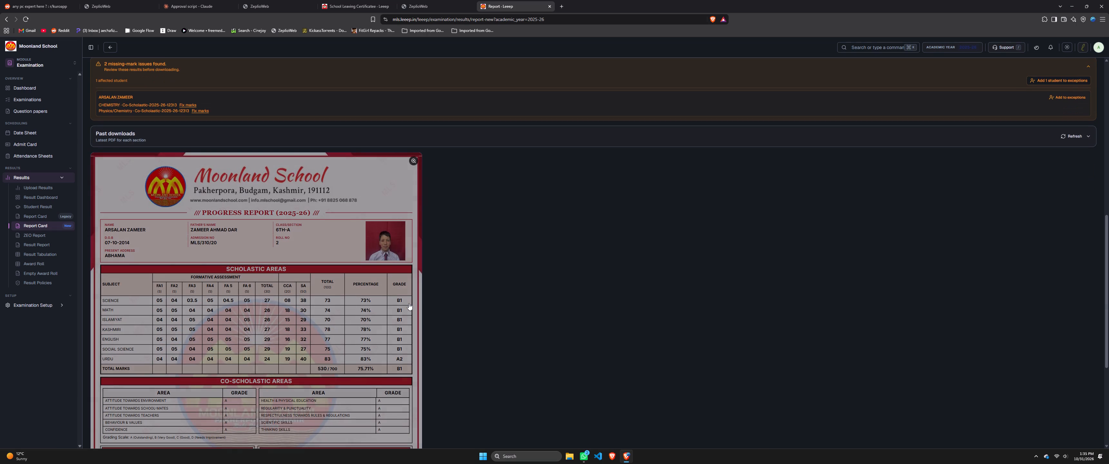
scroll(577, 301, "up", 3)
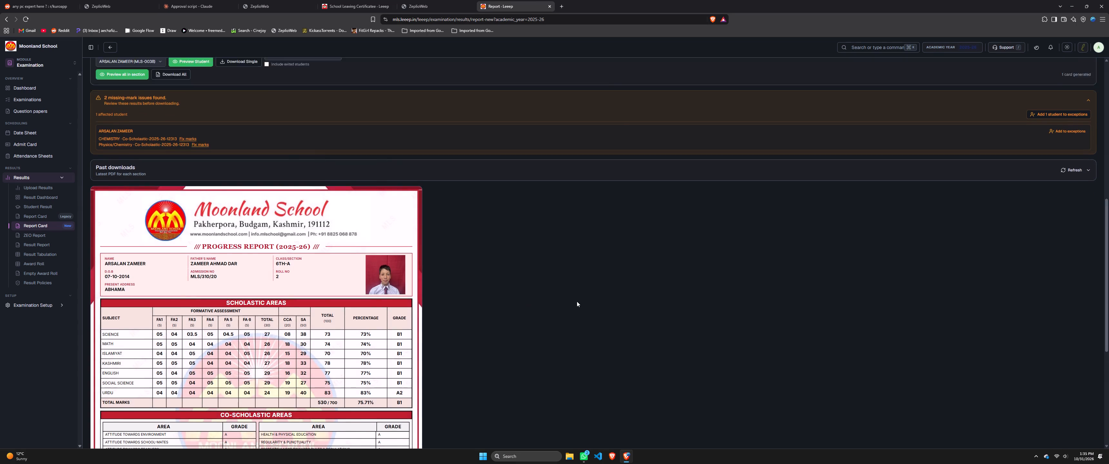
Examine the whole Subjects and order list again for an entry that could produce the remaining Science row.
scroll(577, 301, "up", 7)
scroll(642, 262, "up", 4)
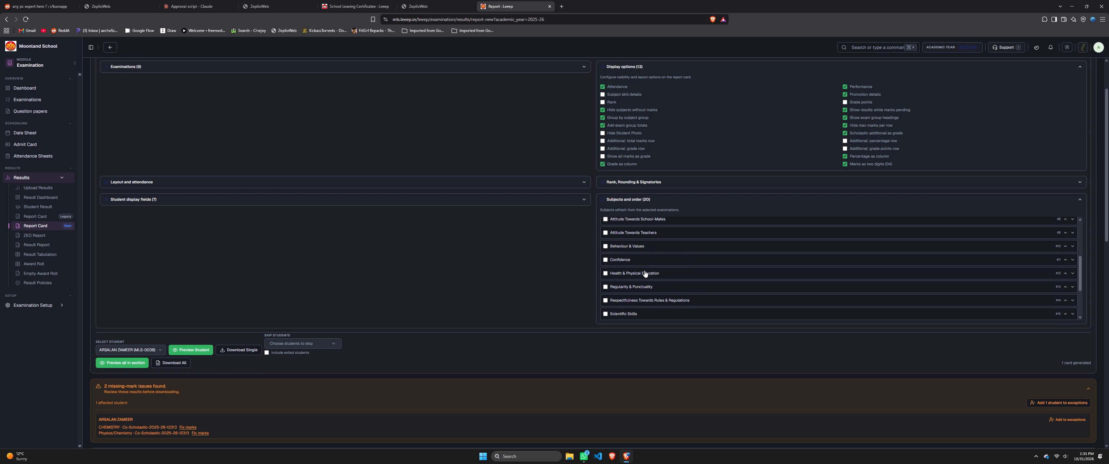
scroll(644, 270, "up", 3)
scroll(644, 270, "down", 1)
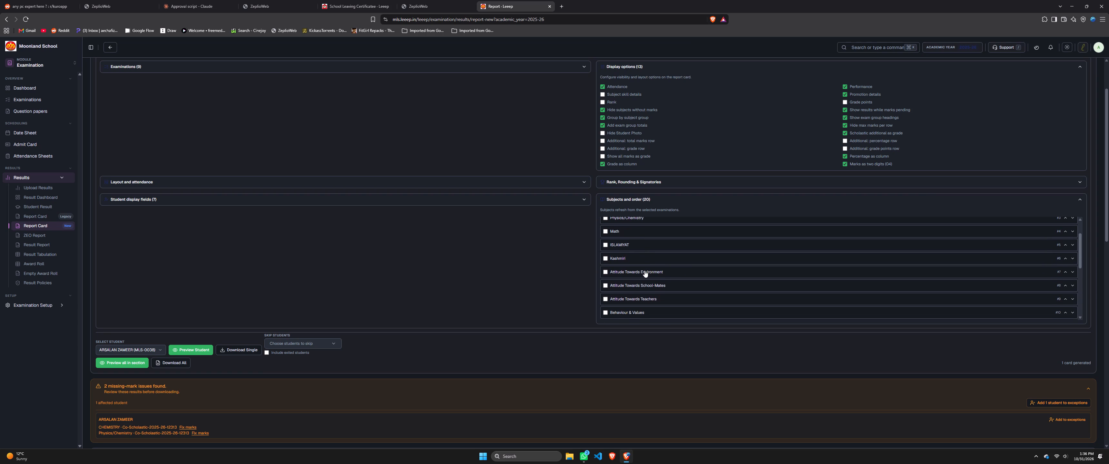
scroll(644, 270, "down", 1)
scroll(644, 270, "up", 3)
scroll(644, 266, "down", 5)
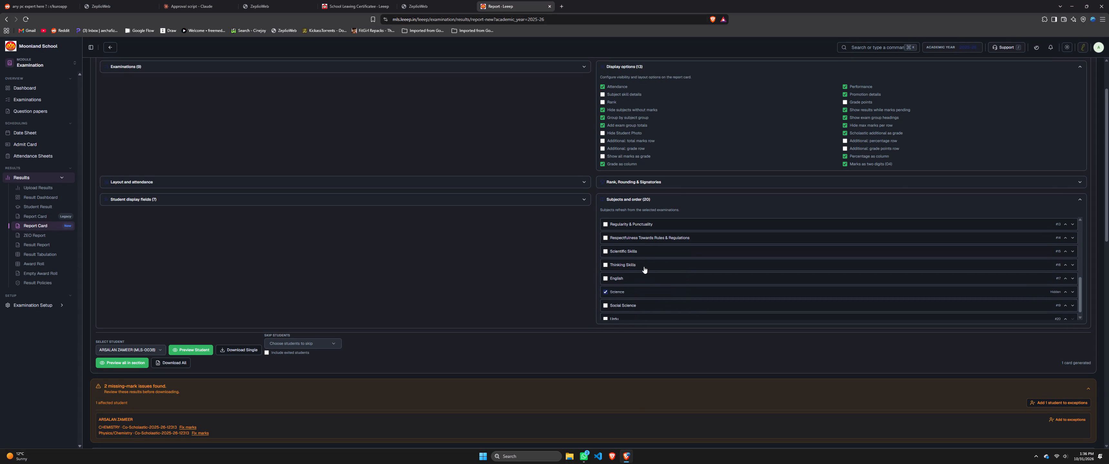
scroll(641, 267, "down", 2)
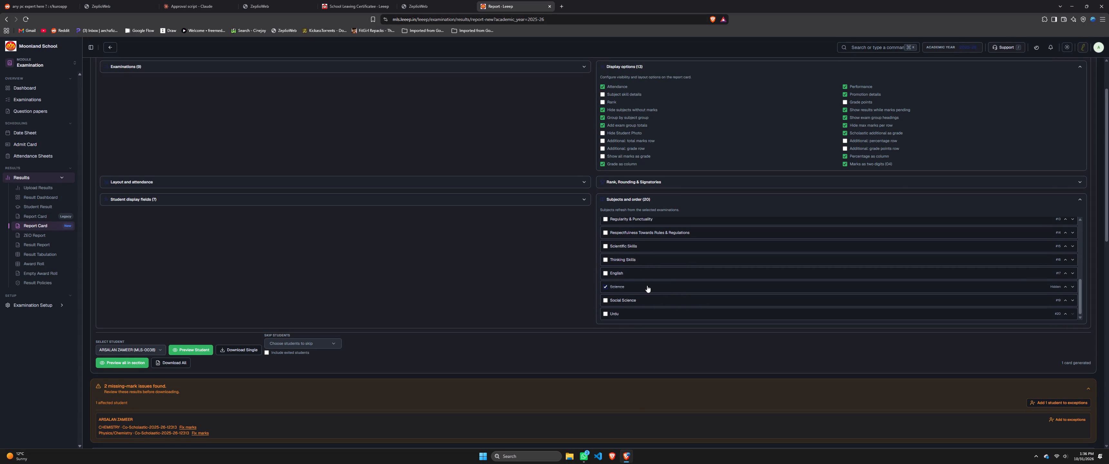
scroll(648, 296, "up", 4)
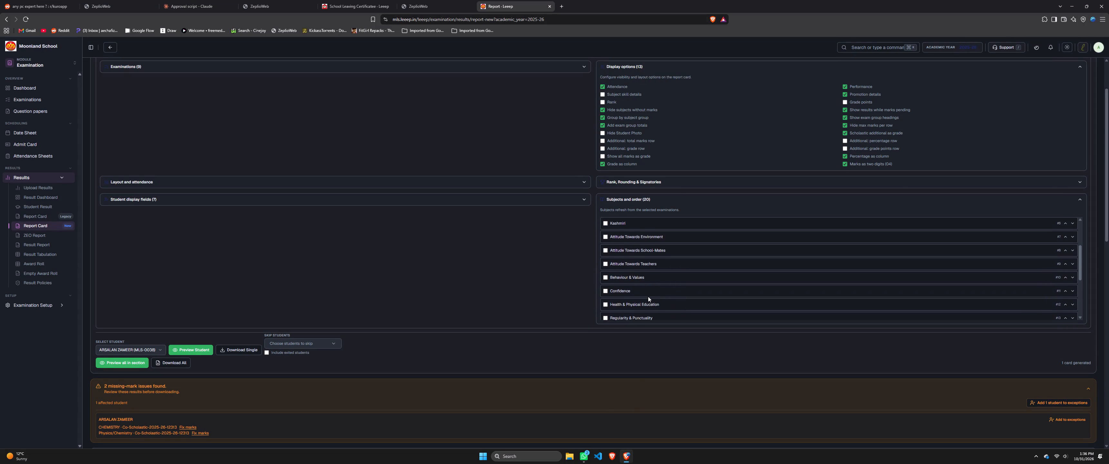
scroll(648, 296, "up", 2)
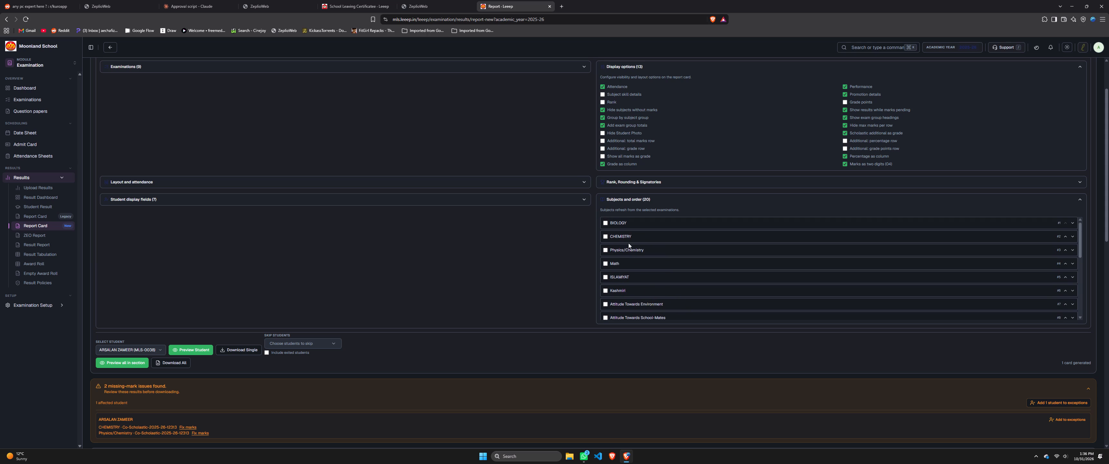
left_click(629, 191)
left_click(629, 195)
scroll(498, 268, "down", 1)
left_click(604, 170)
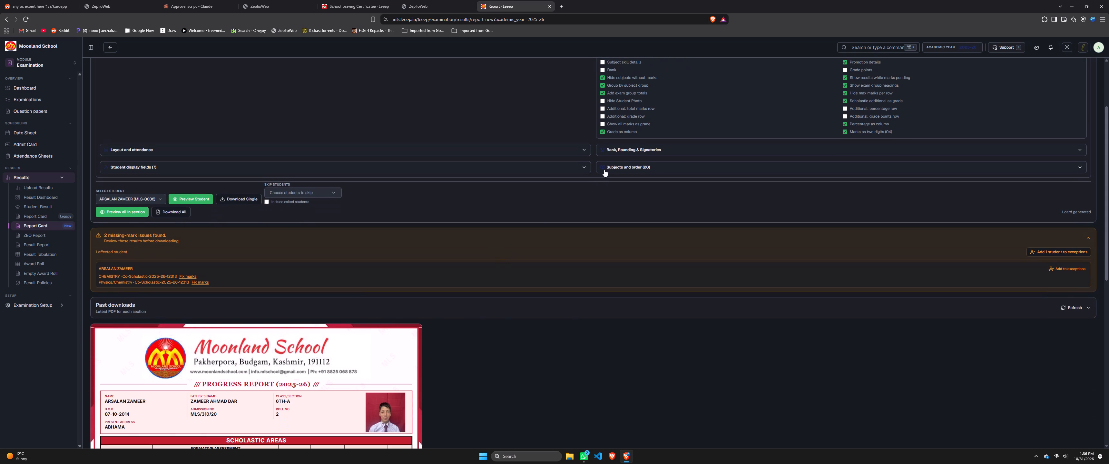
scroll(541, 249, "down", 2)
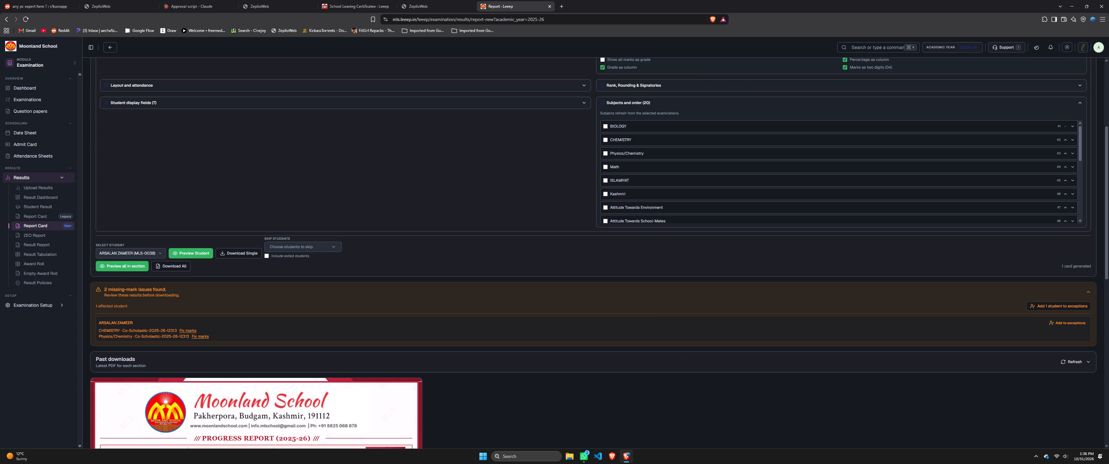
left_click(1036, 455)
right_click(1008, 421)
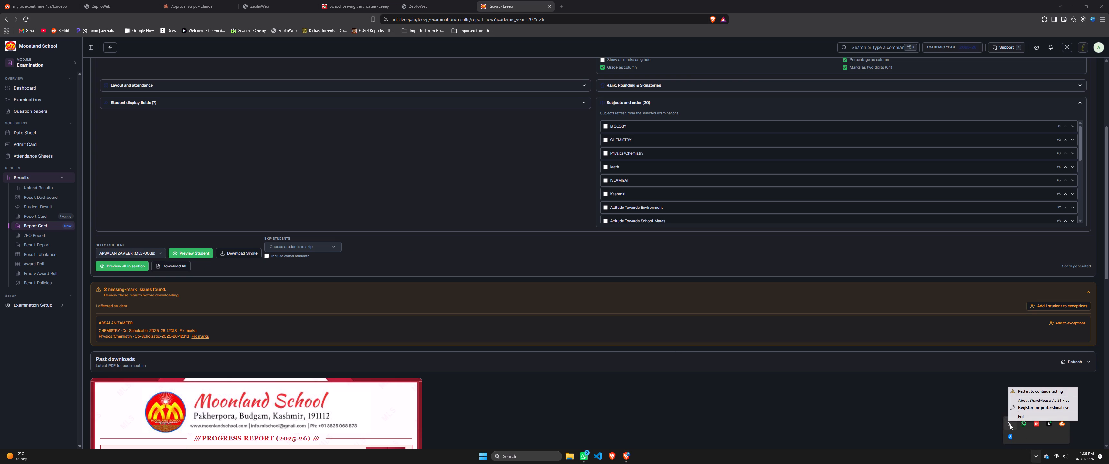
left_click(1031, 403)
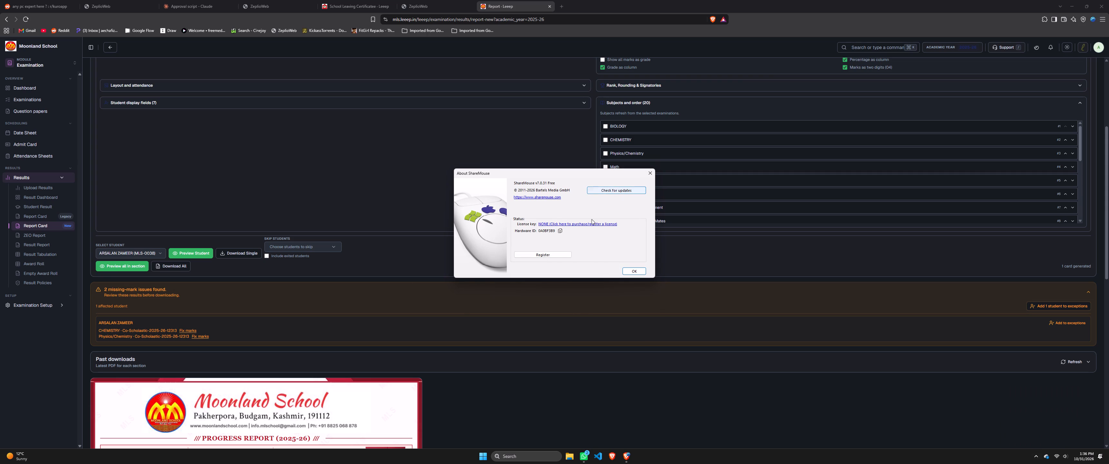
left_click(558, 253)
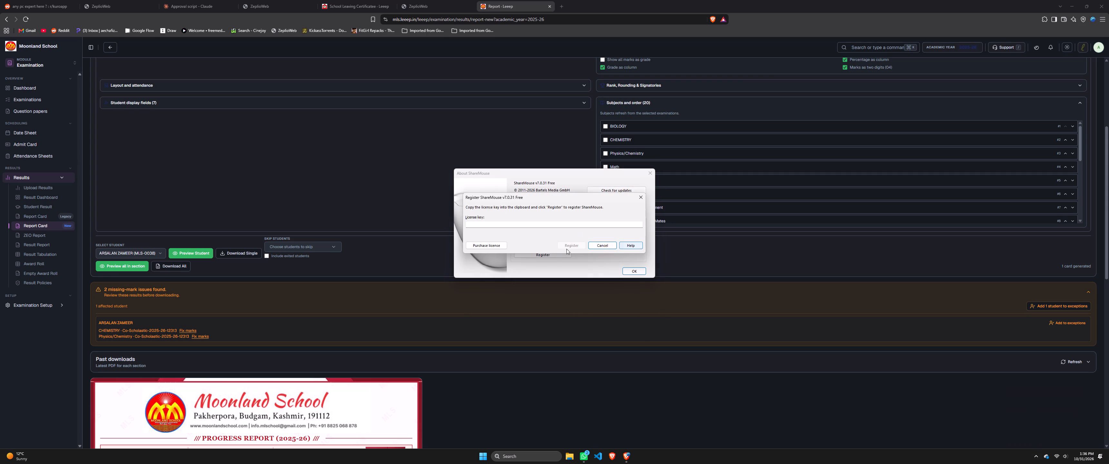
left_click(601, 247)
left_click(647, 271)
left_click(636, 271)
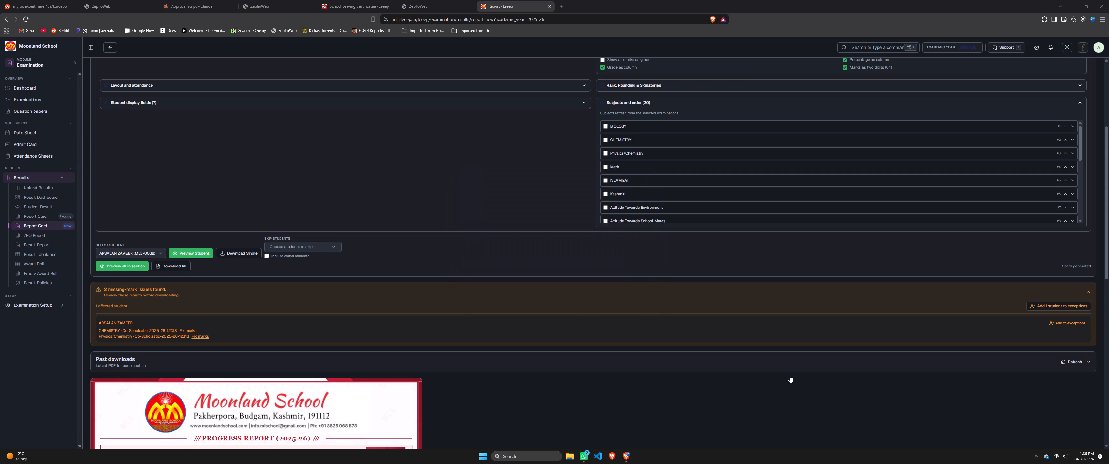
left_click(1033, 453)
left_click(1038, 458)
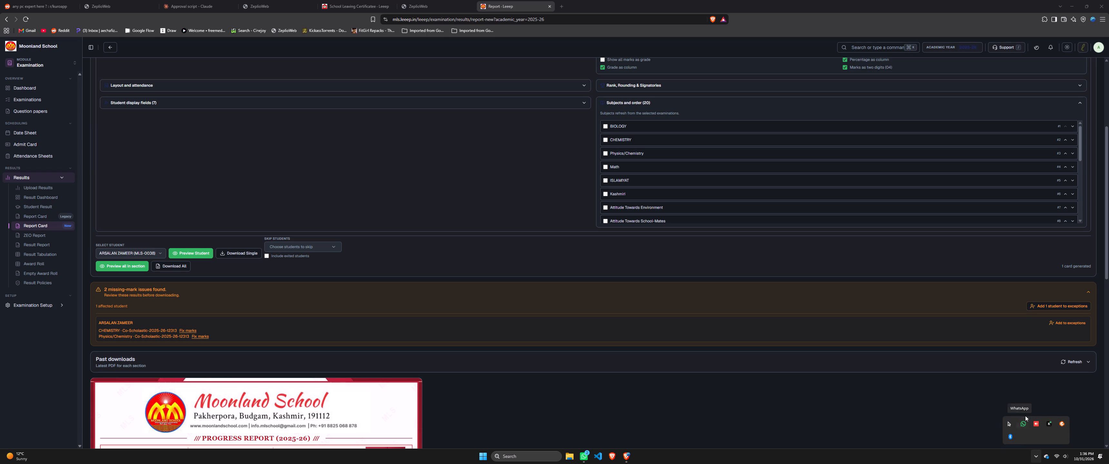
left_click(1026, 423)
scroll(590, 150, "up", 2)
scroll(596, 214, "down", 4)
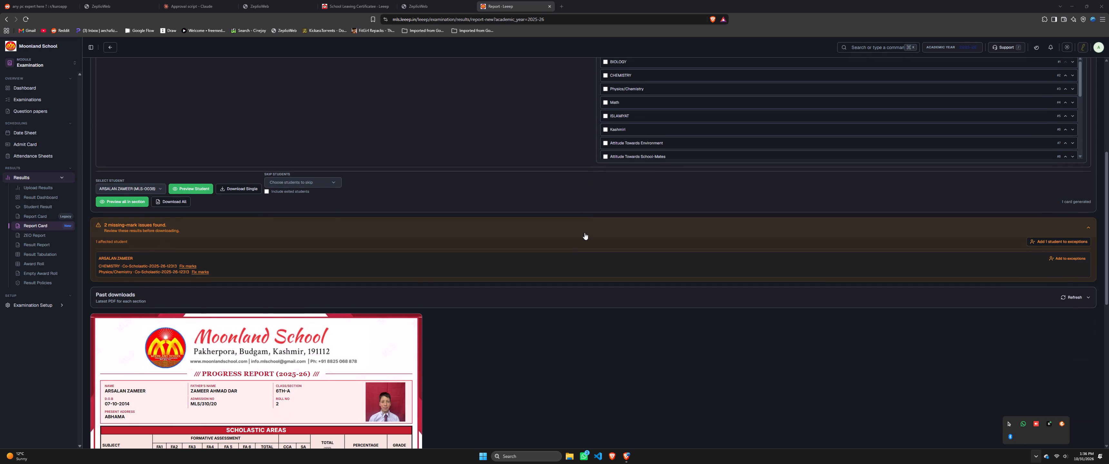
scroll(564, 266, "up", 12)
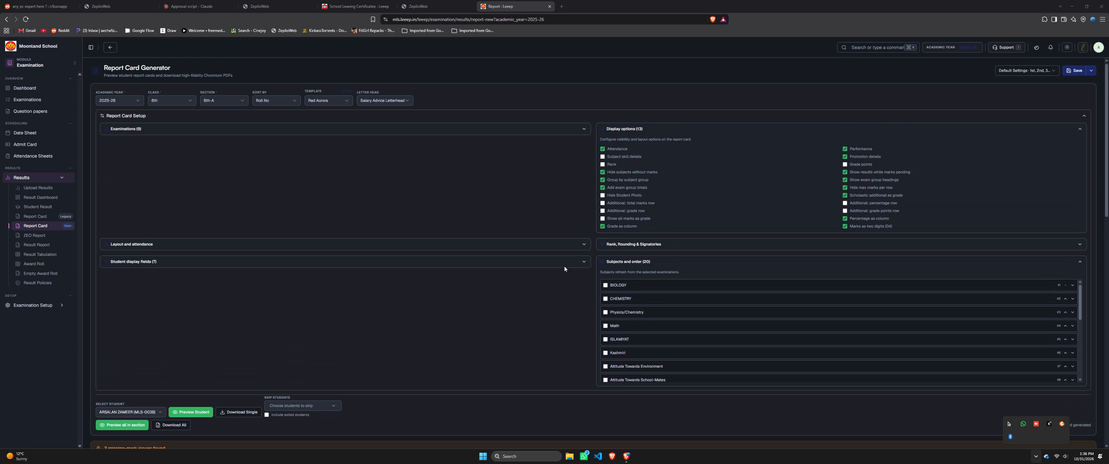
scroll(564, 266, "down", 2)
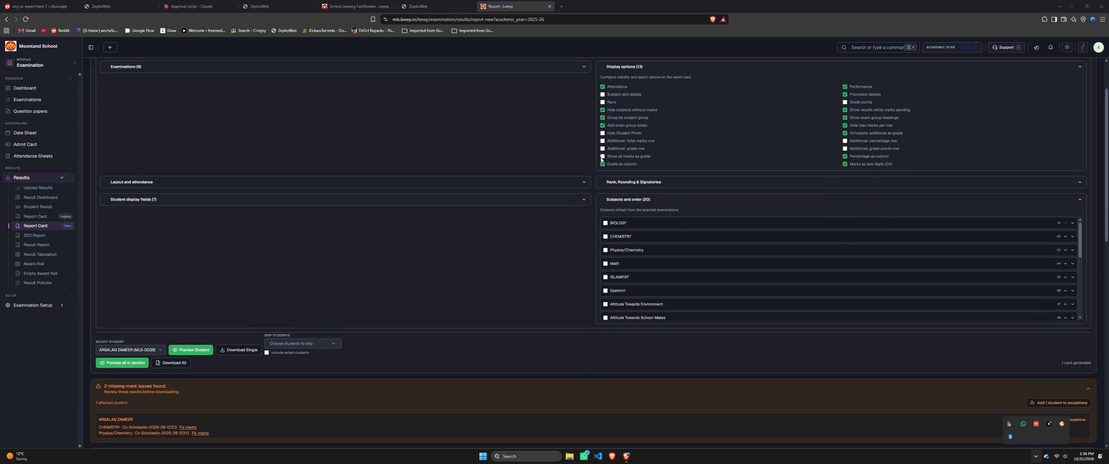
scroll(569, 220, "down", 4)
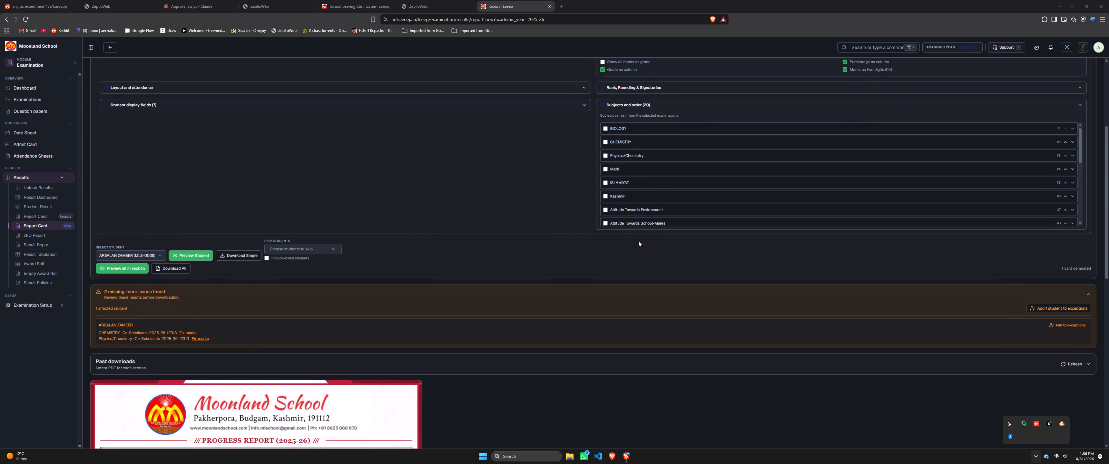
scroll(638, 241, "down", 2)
Save the current report card settings as a new profile named "6th class", choosing 6th as its class.
scroll(582, 239, "up", 14)
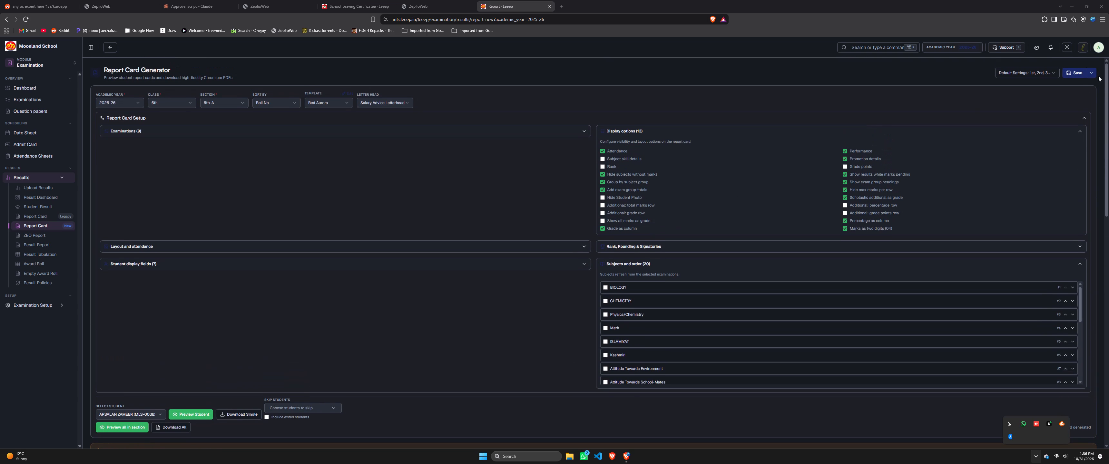
left_click(1090, 71)
left_click(1055, 86)
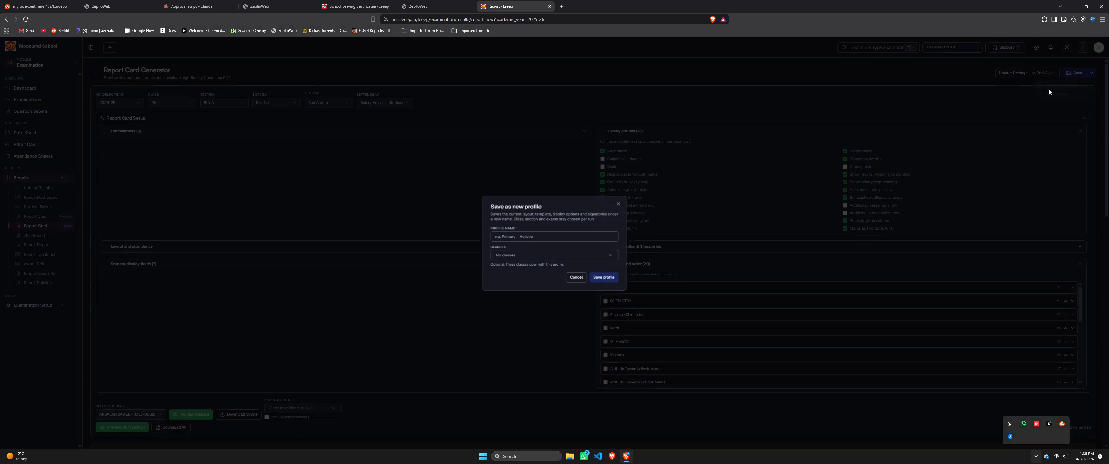
left_click(512, 233)
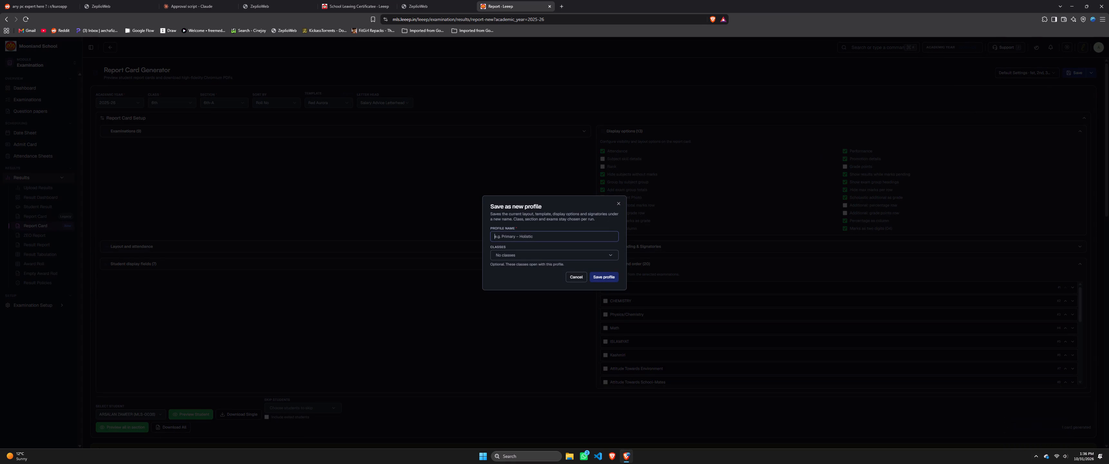
key("BackSpace")
type("6th clas")
key("space")
key("ctrl+BackSpace")
type("class")
left_click(519, 254)
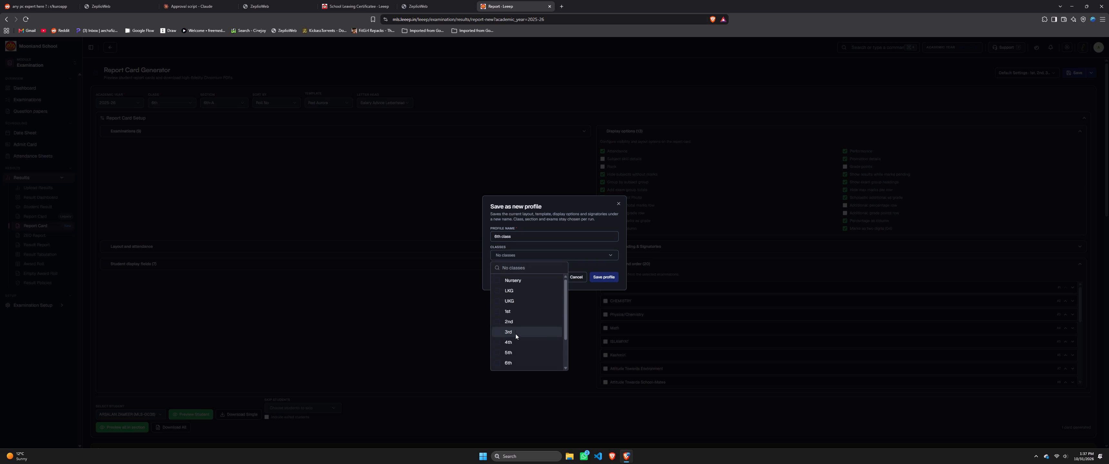
left_click(518, 358)
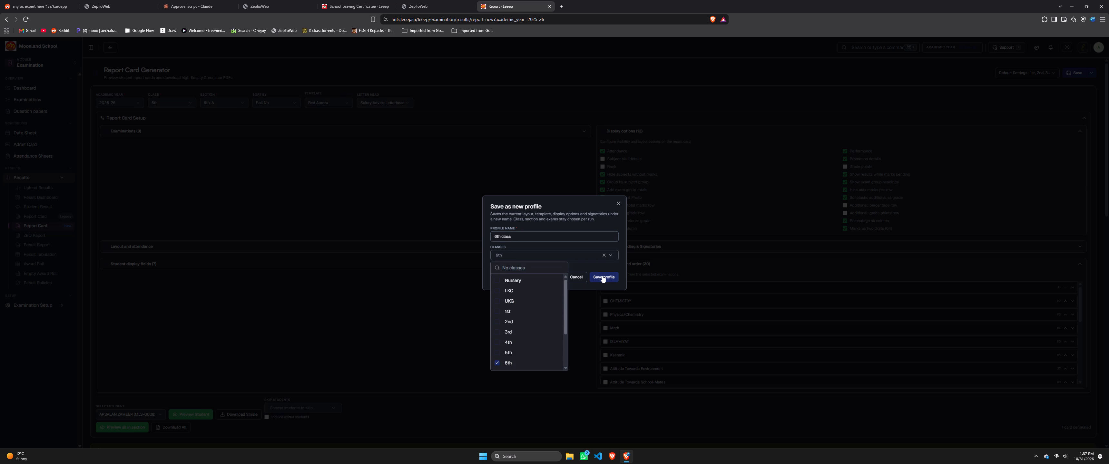
left_click(602, 276)
left_click(619, 203)
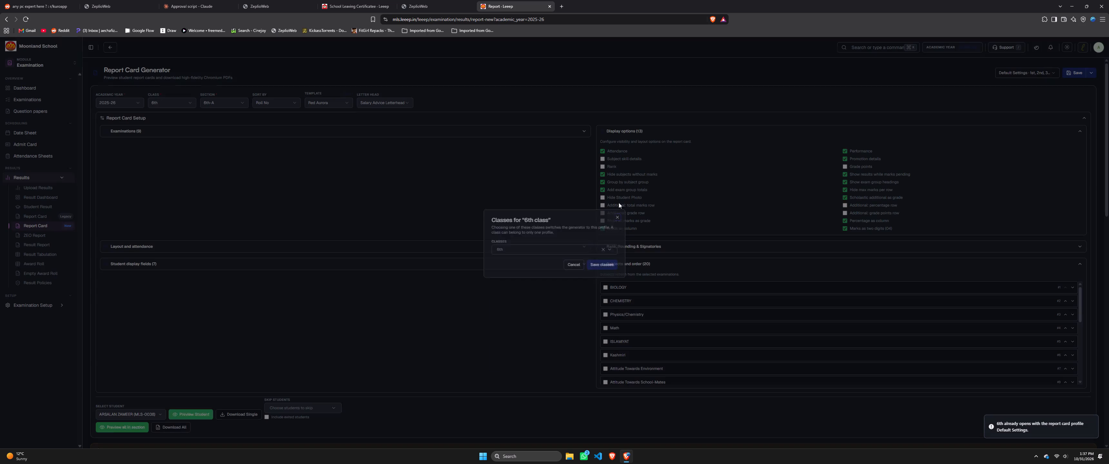
Preview the selected student's report card again with the current setup.
scroll(558, 261, "up", 3)
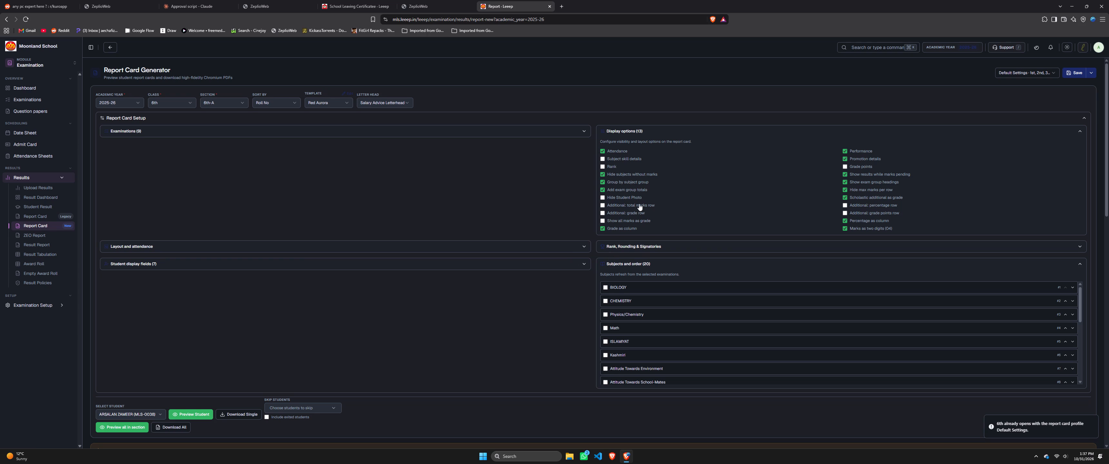
scroll(641, 204, "down", 1)
scroll(669, 251, "up", 1)
scroll(573, 271, "down", 5)
left_click(193, 255)
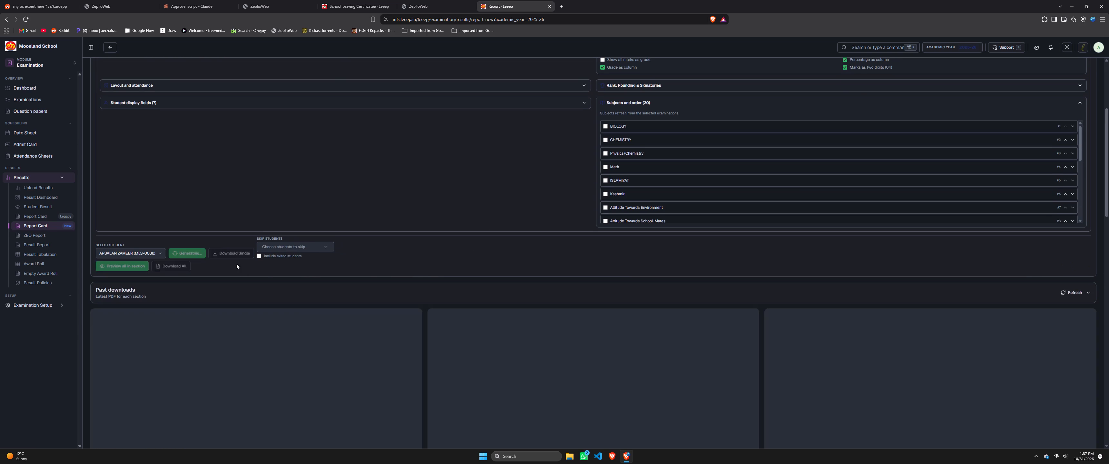
scroll(358, 295, "up", 3)
scroll(417, 288, "up", 5)
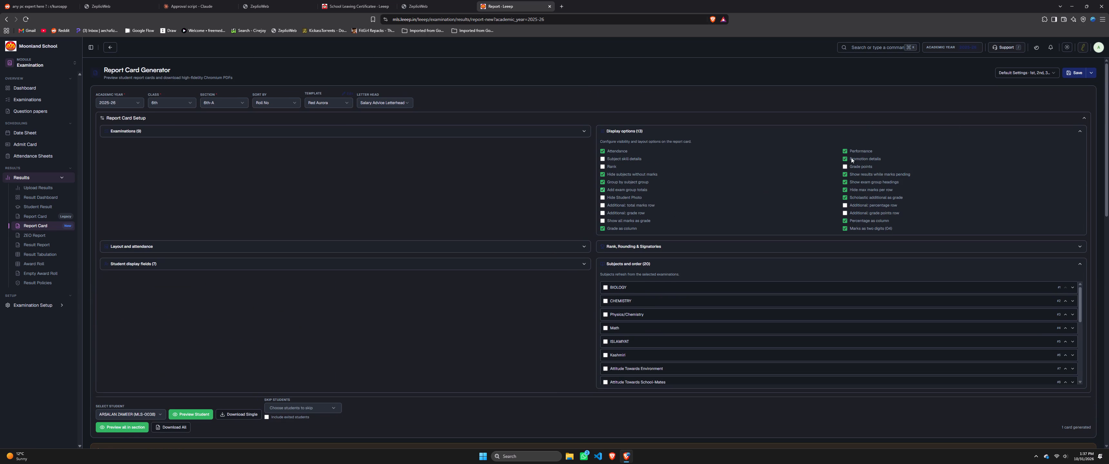
Check the list of available report card profiles and the subjects marked in Subjects and order.
left_click(1026, 75)
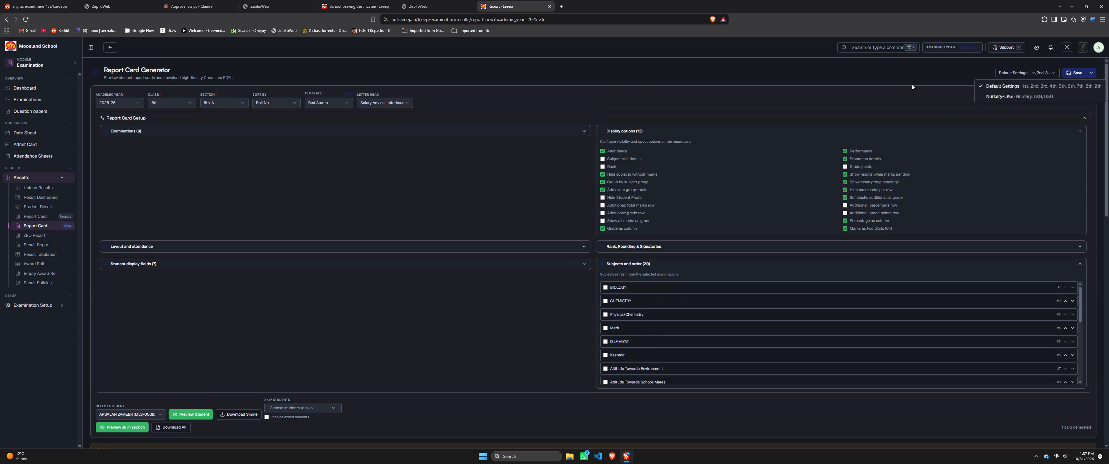
left_click(910, 82)
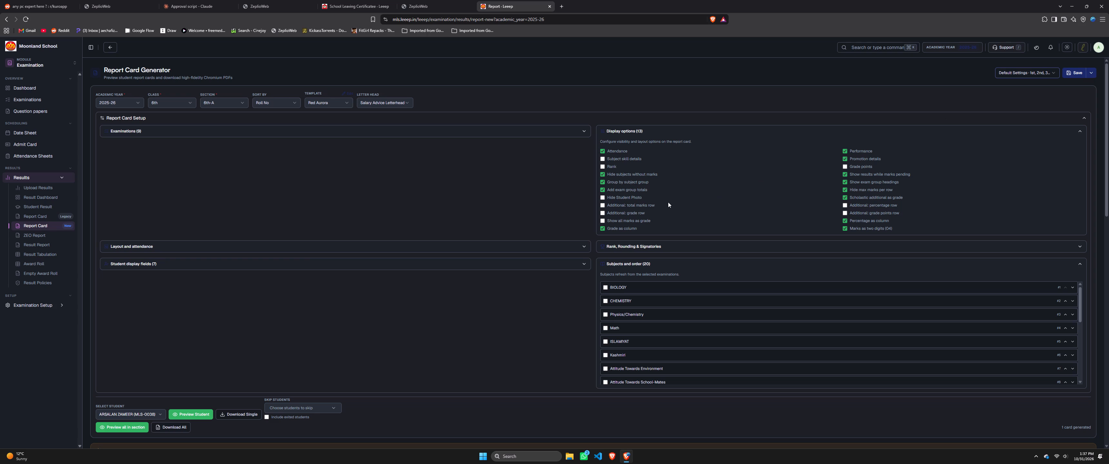
scroll(663, 245, "down", 9)
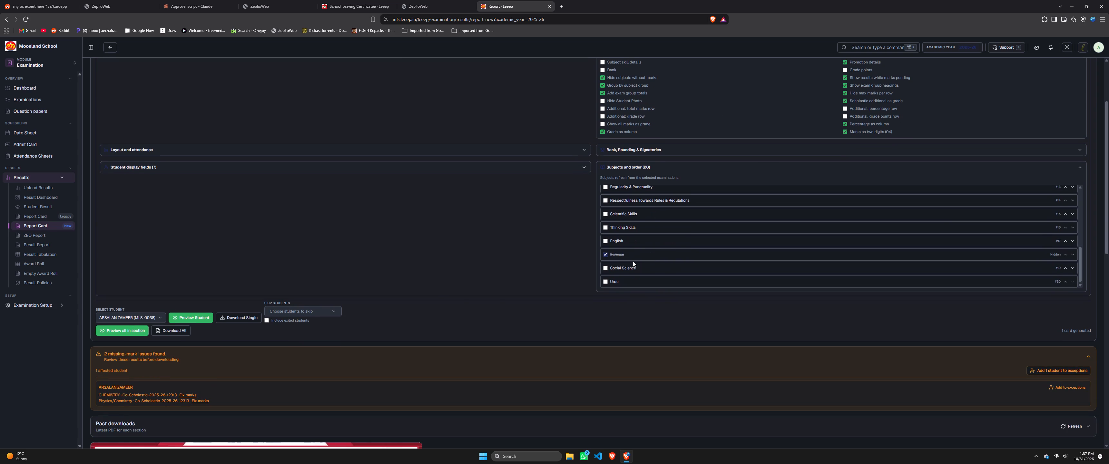
scroll(448, 297, "up", 9)
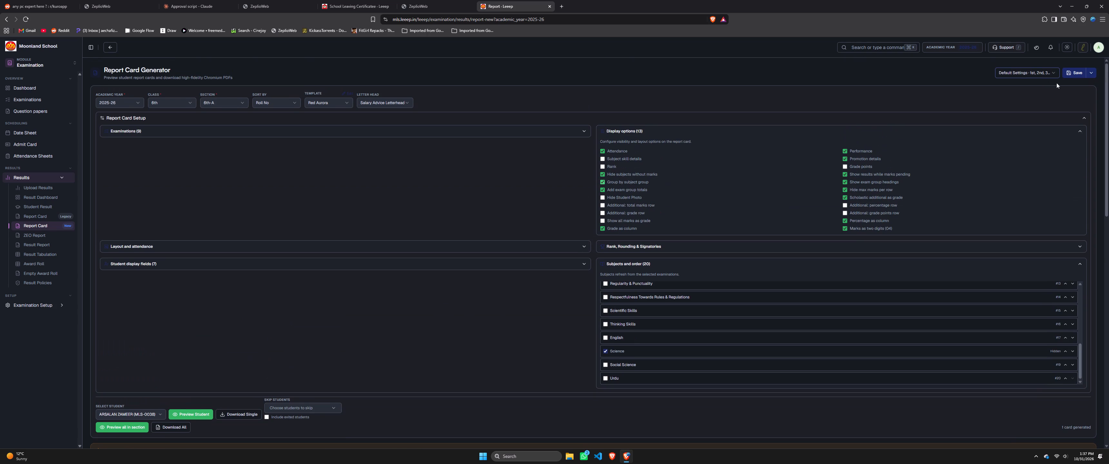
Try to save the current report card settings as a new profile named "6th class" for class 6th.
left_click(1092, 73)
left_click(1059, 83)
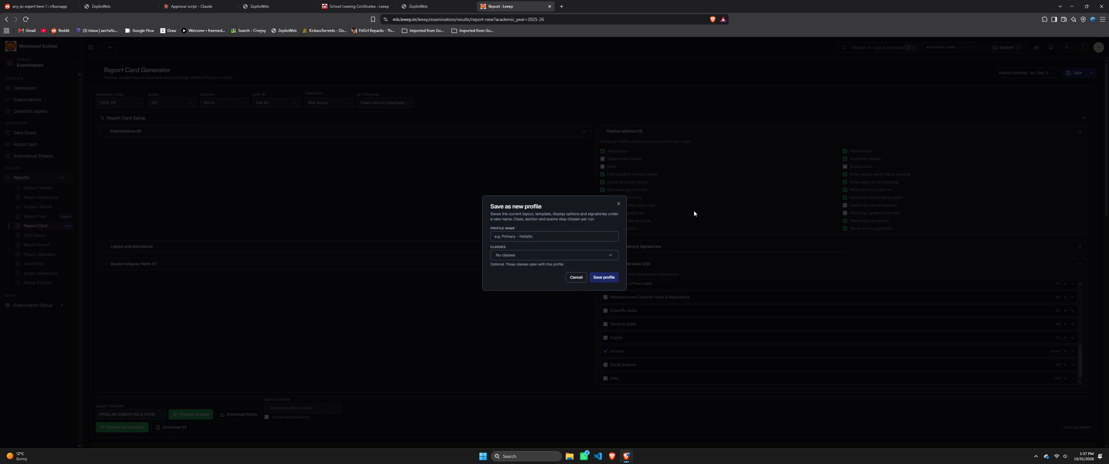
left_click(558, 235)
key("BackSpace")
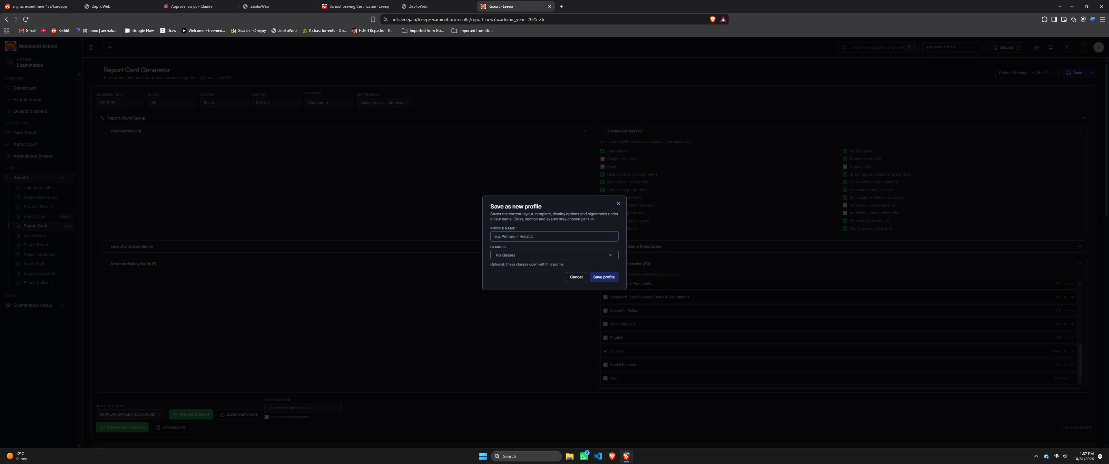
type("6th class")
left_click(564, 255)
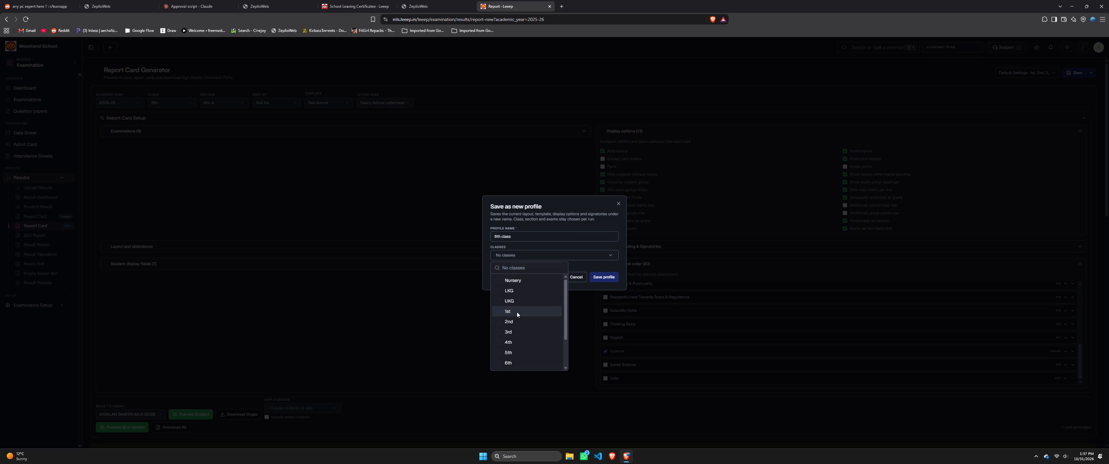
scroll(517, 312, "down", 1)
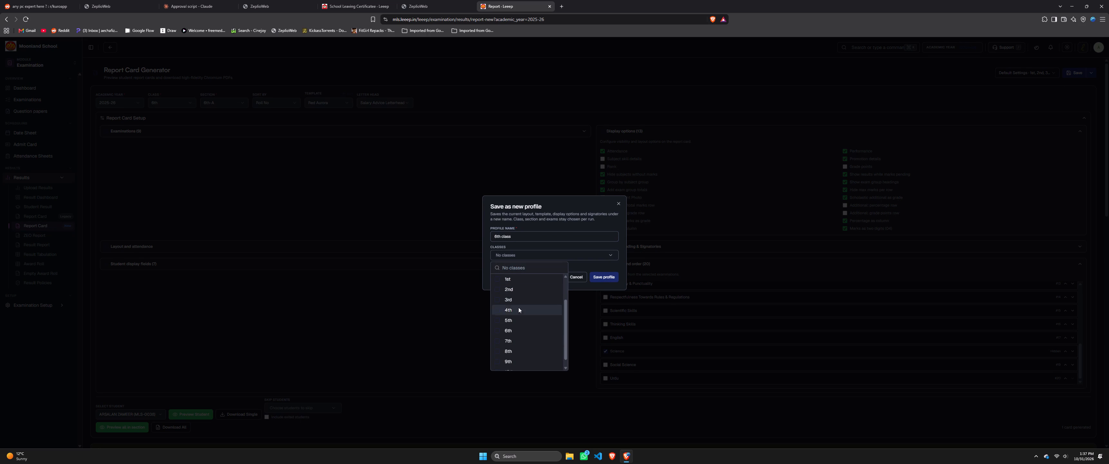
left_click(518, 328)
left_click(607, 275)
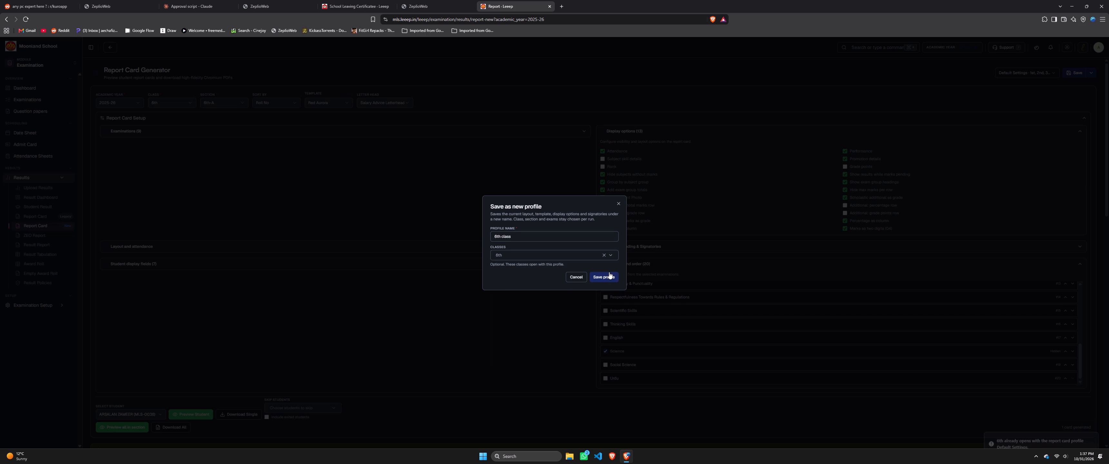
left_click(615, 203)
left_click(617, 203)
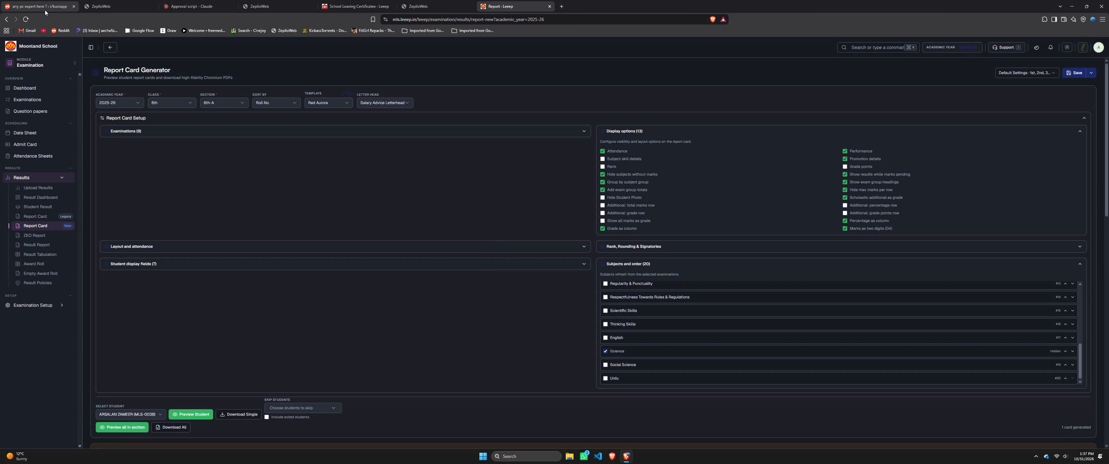
Reload the report card generator and preview the card of the preselected 4th-B student.
left_click(25, 24)
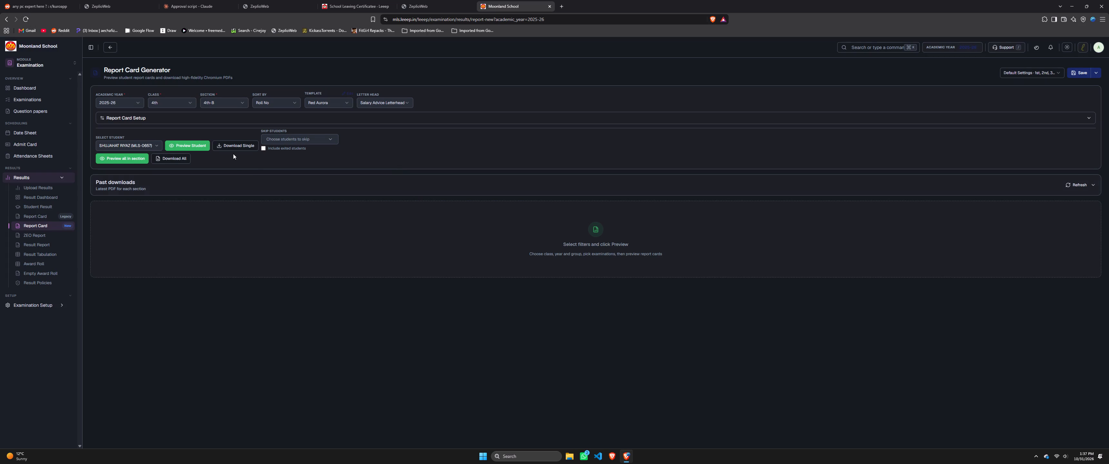
left_click(201, 145)
scroll(422, 247, "down", 4)
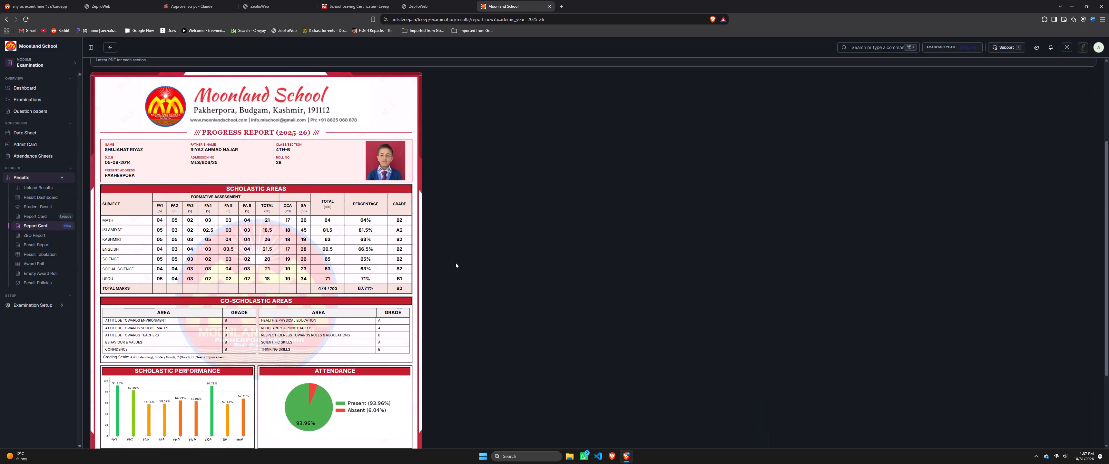
scroll(456, 263, "up", 10)
Choose class 6th and section 6th-A, and preview the selected student's report card.
left_click(178, 113)
left_click(179, 111)
left_click(186, 106)
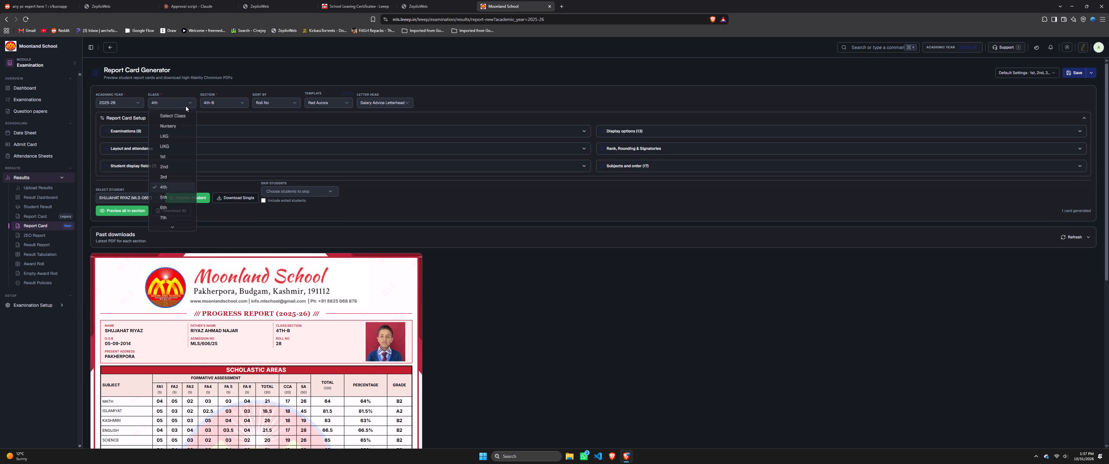
left_click(160, 210)
left_click(224, 100)
left_click(224, 125)
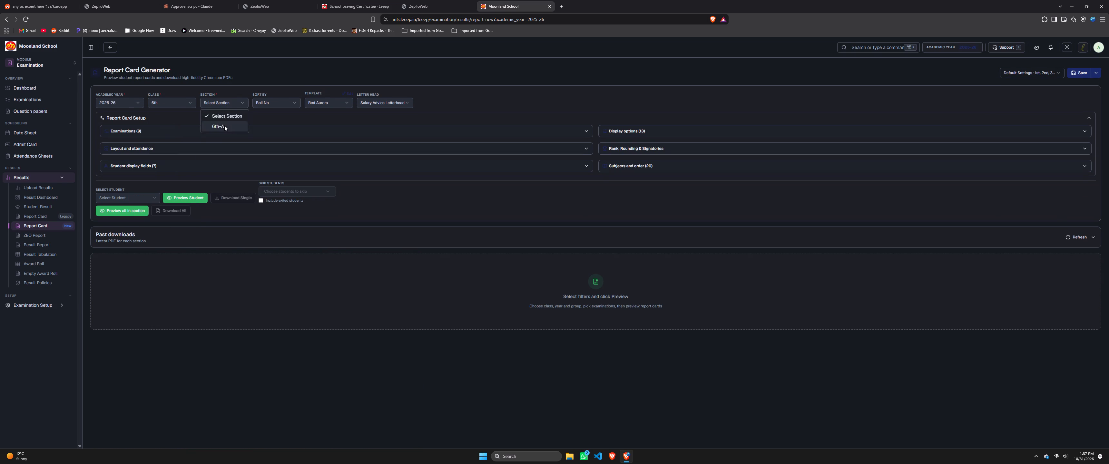
left_click(187, 200)
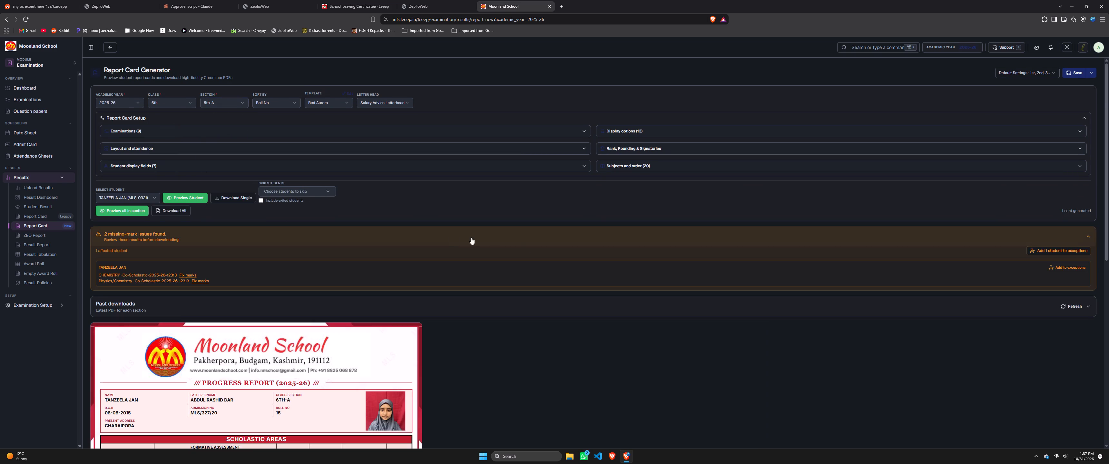
scroll(452, 236, "down", 5)
scroll(503, 270, "up", 8)
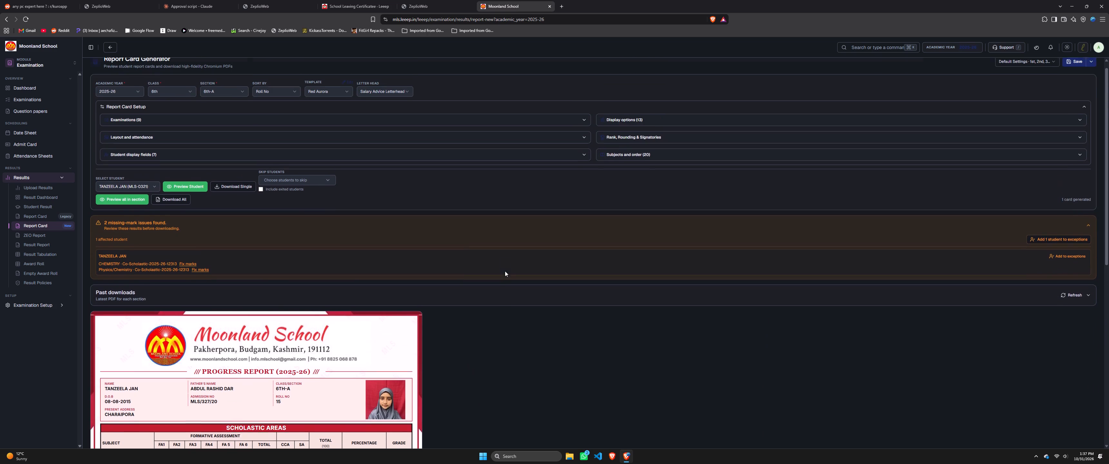
Check the available profiles again and save the current report card setup to the Default Settings profile.
left_click(1091, 72)
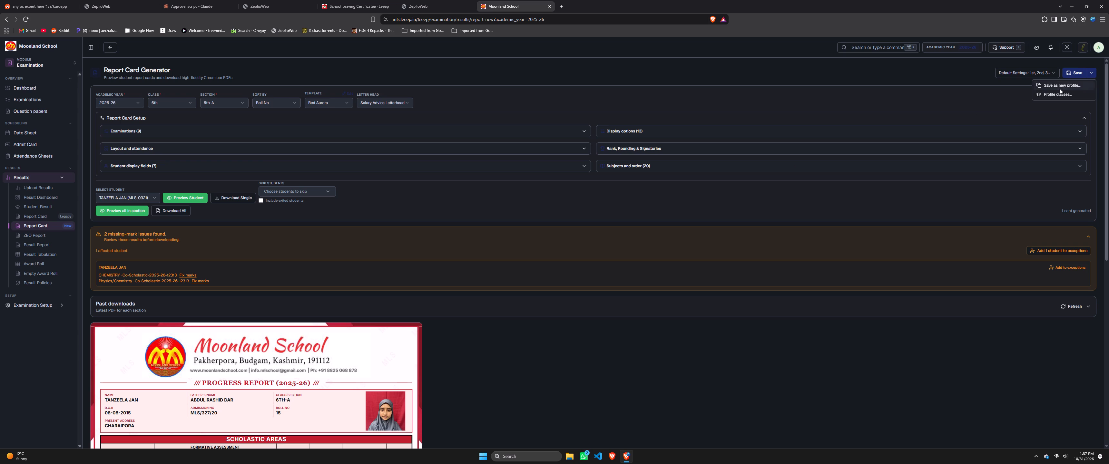
double_click(1041, 73)
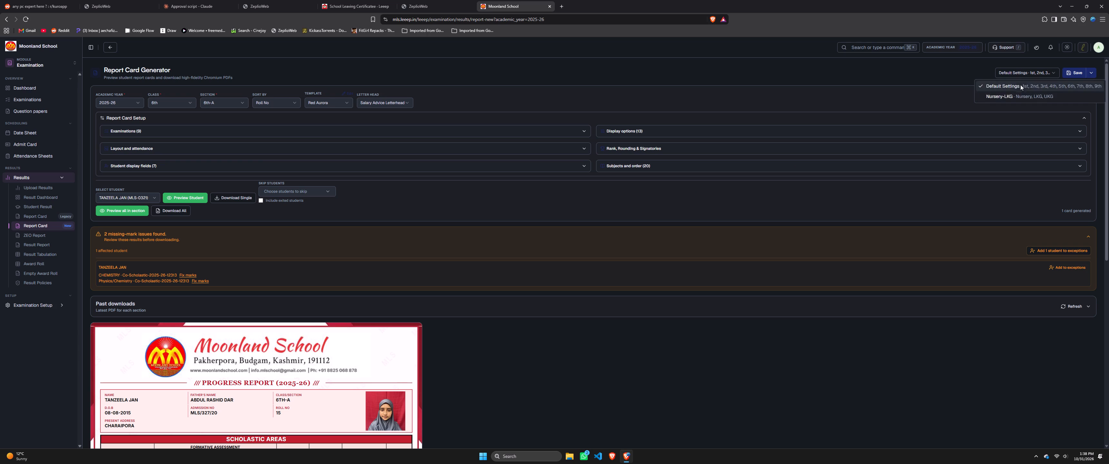
left_click(1024, 67)
left_click(1085, 76)
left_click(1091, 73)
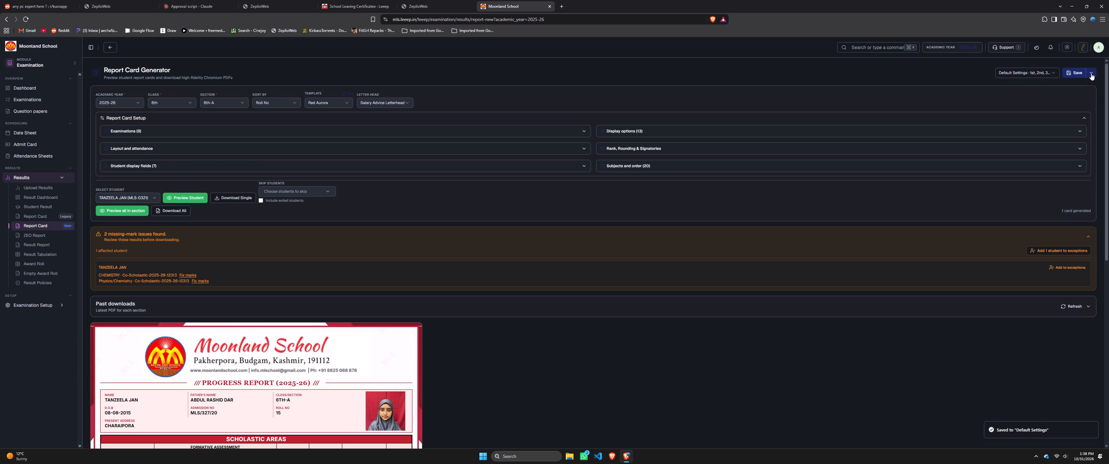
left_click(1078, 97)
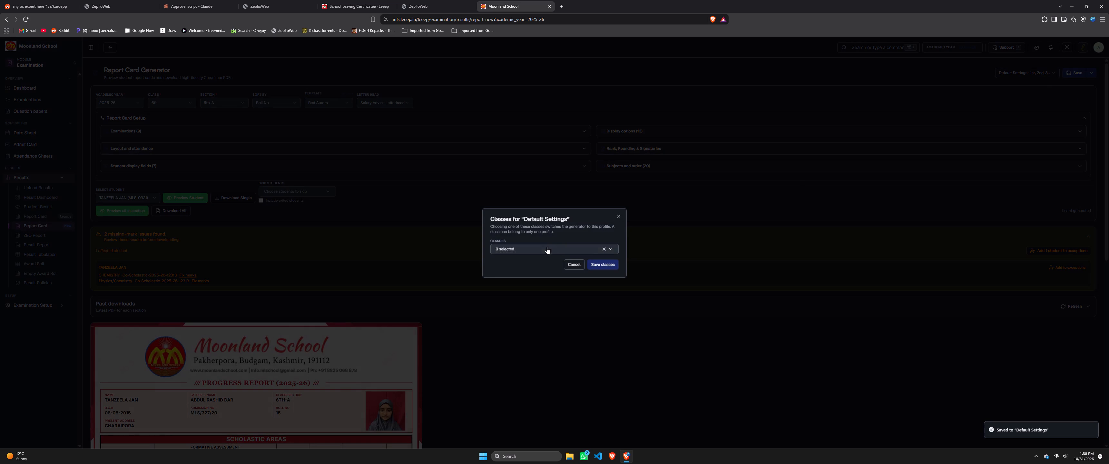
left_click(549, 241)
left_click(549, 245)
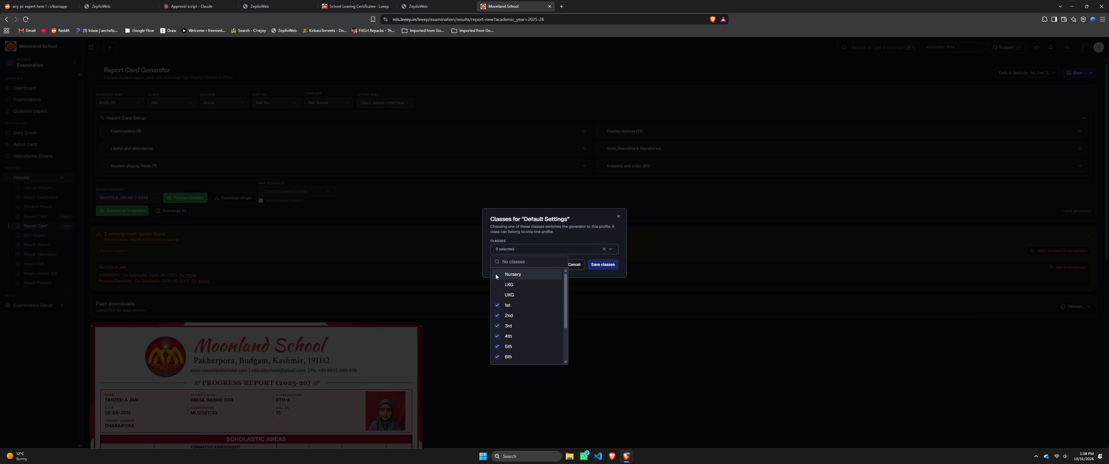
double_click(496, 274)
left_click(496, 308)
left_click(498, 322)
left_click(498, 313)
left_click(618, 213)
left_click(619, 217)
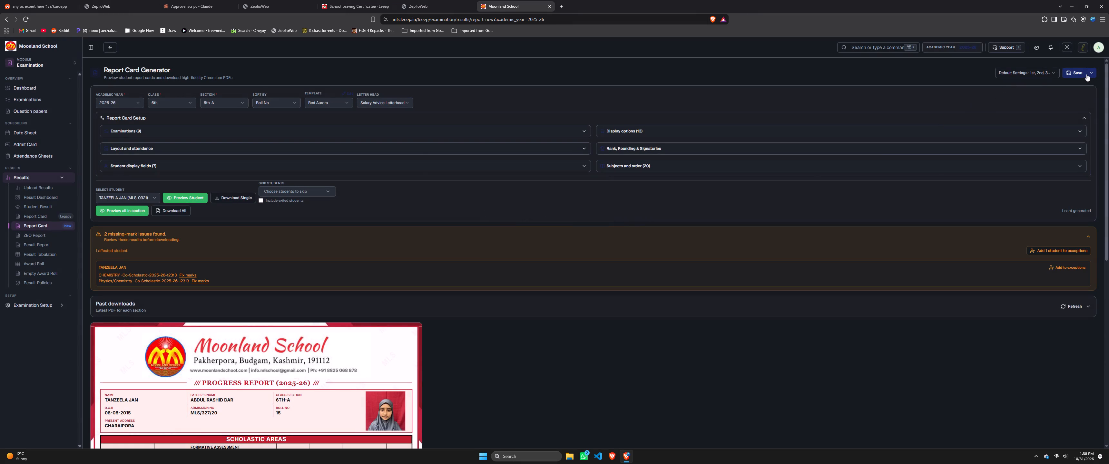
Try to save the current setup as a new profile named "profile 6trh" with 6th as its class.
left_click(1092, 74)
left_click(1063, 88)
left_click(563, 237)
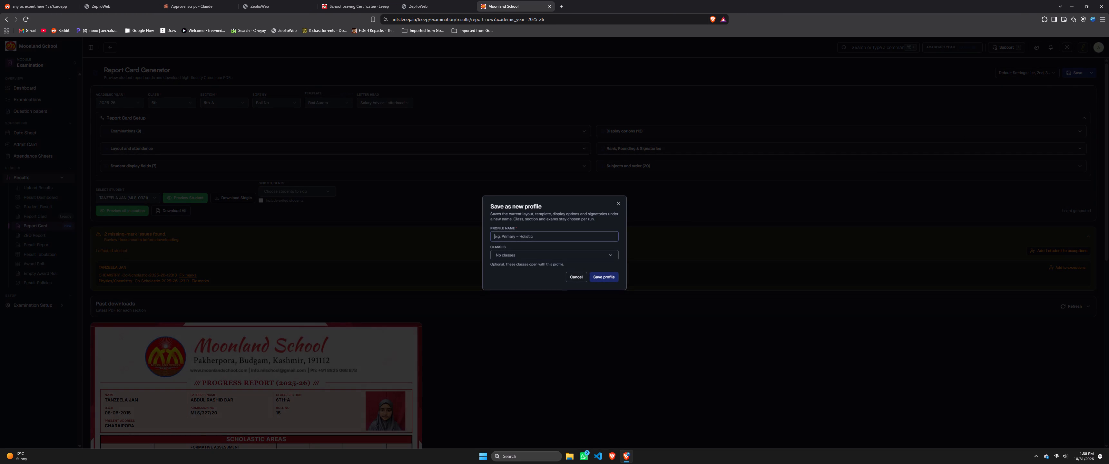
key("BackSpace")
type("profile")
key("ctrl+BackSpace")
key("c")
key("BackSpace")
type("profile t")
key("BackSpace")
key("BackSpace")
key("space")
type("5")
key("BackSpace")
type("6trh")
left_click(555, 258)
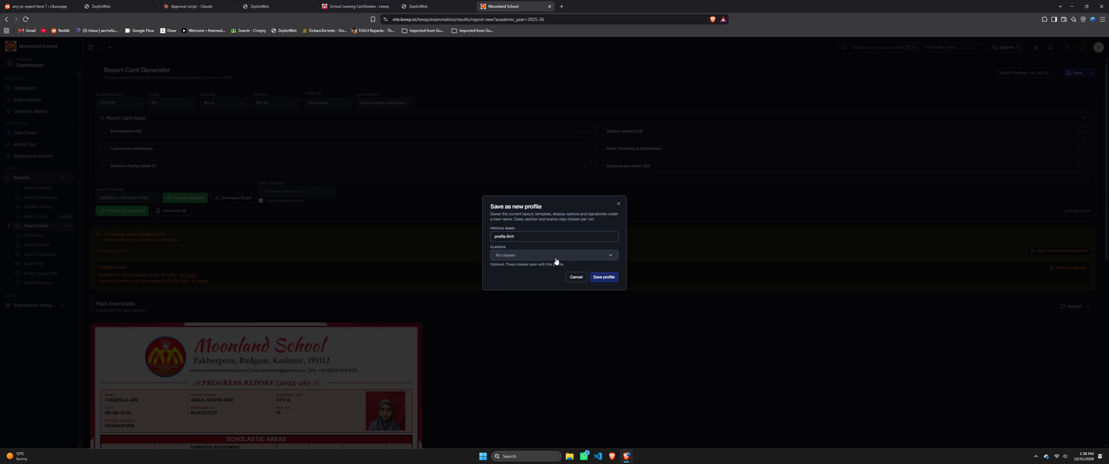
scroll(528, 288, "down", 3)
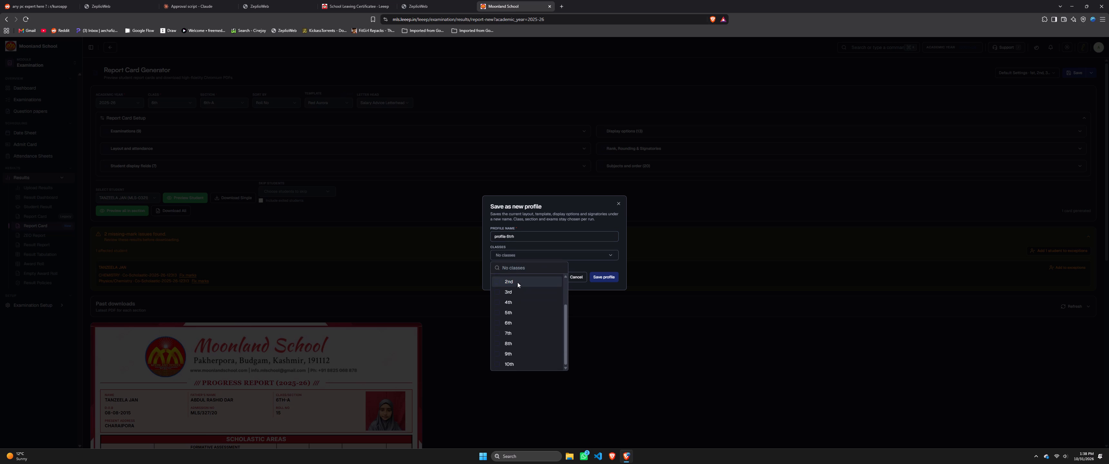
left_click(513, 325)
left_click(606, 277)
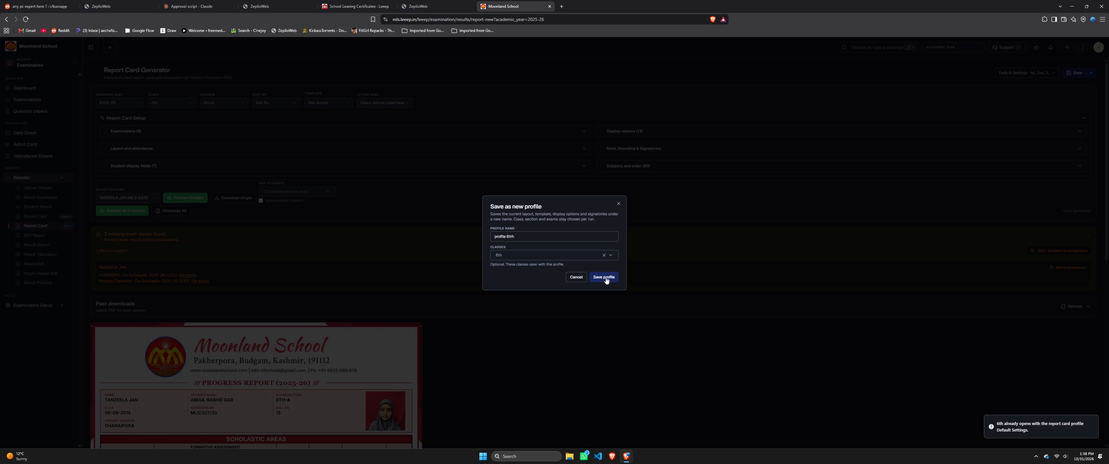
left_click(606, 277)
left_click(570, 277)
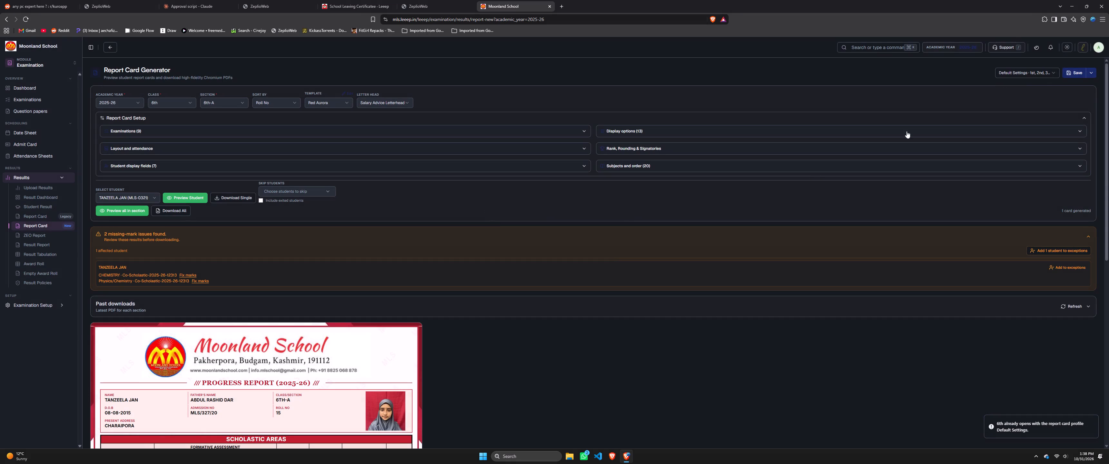
Switch to the Nursery-LKG report card profile and check which classes it can be assigned.
left_click(1053, 72)
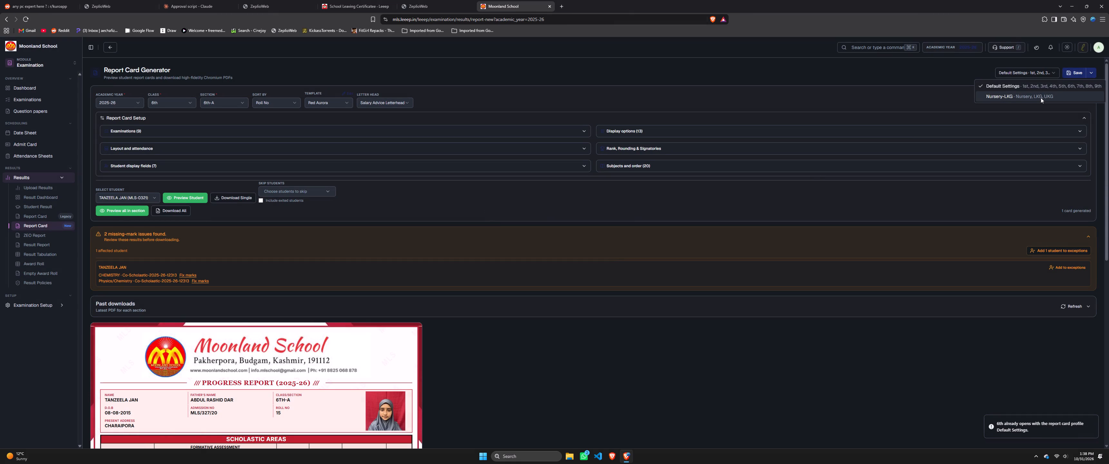
left_click(1041, 98)
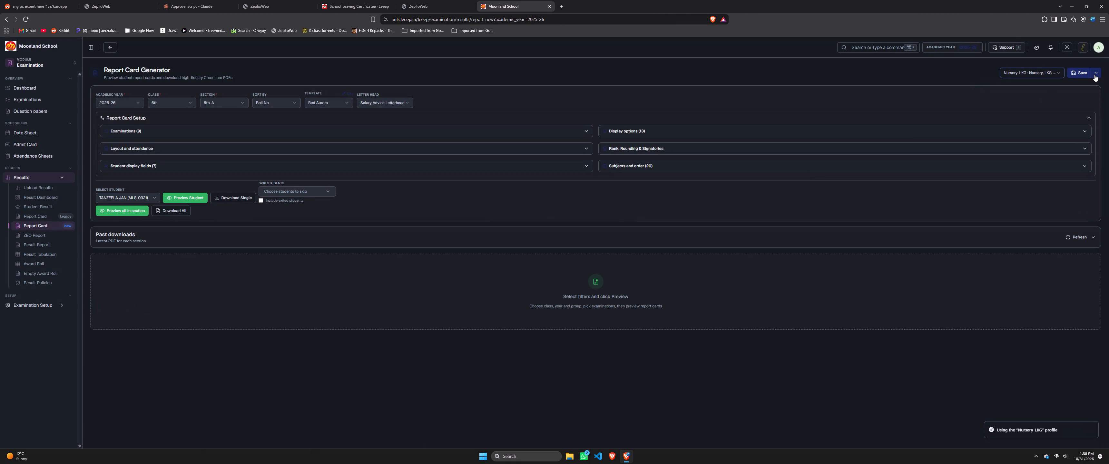
left_click(1094, 74)
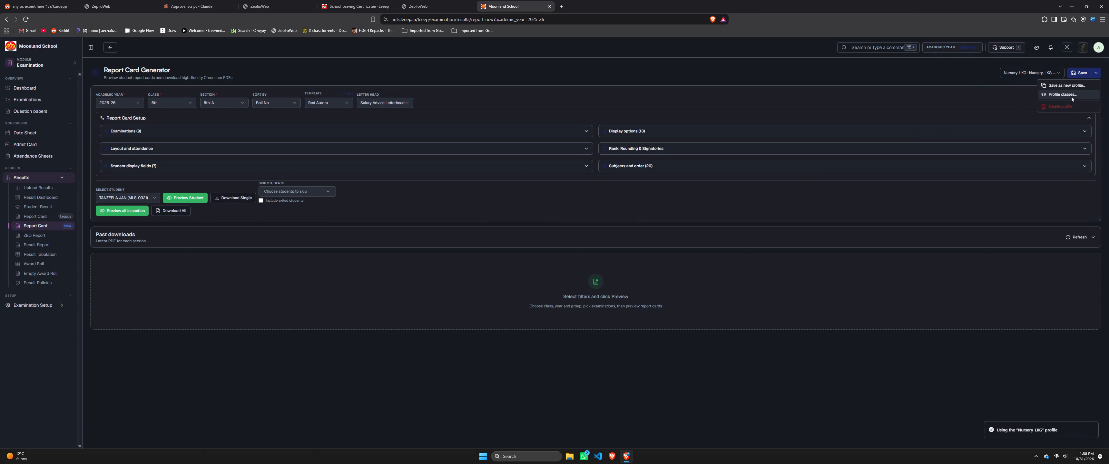
left_click(1074, 93)
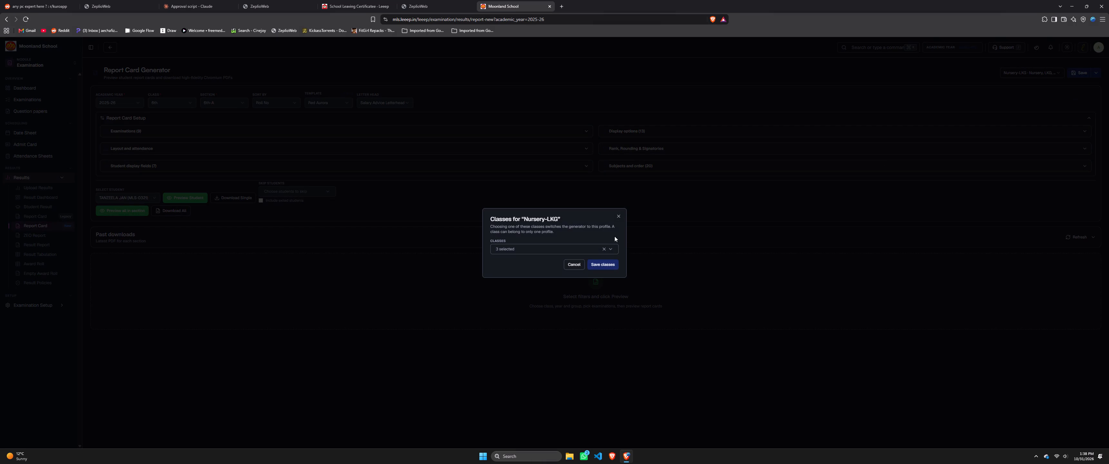
left_click(609, 248)
scroll(538, 278, "down", 1)
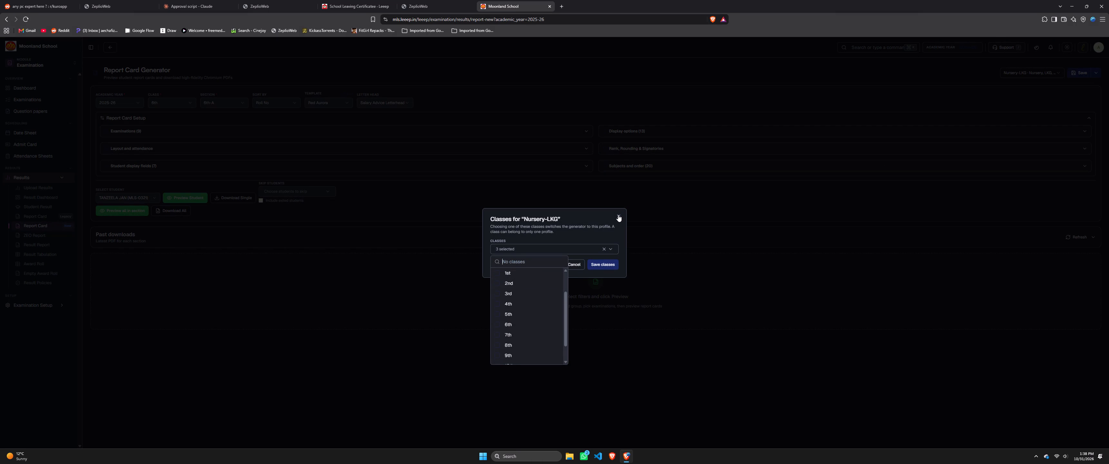
left_click(618, 215)
left_click(1094, 75)
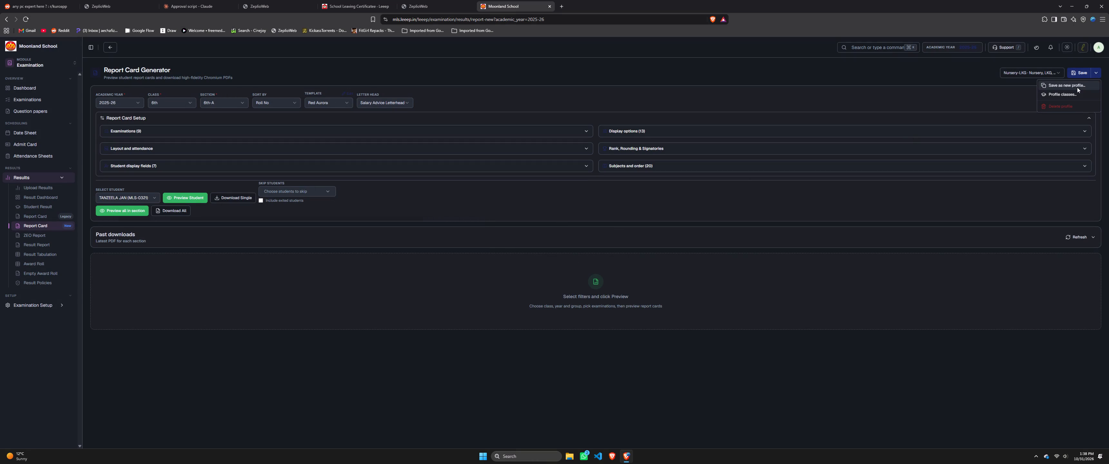
left_click(749, 166)
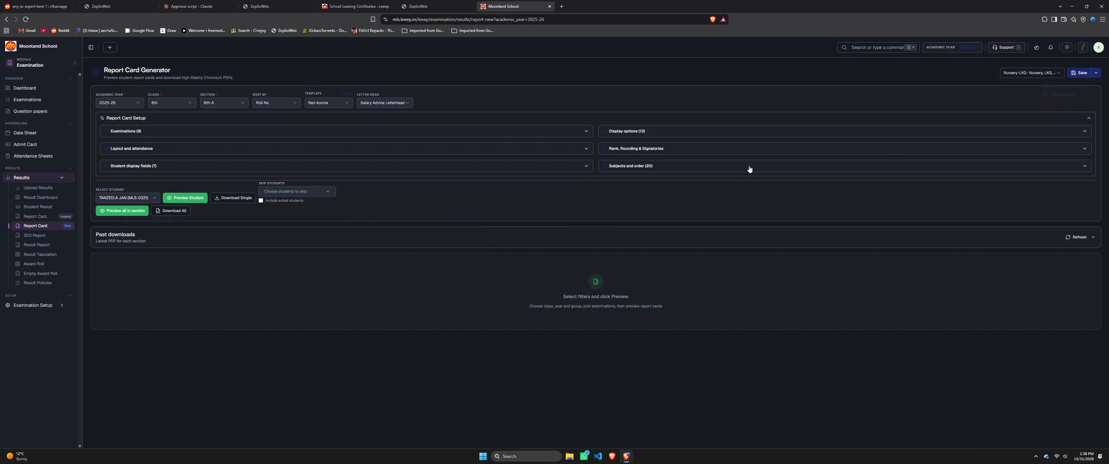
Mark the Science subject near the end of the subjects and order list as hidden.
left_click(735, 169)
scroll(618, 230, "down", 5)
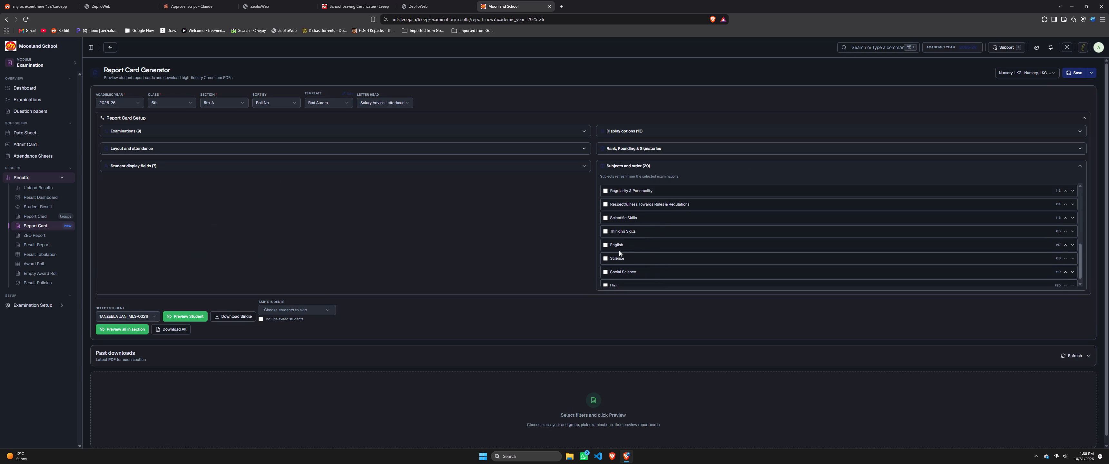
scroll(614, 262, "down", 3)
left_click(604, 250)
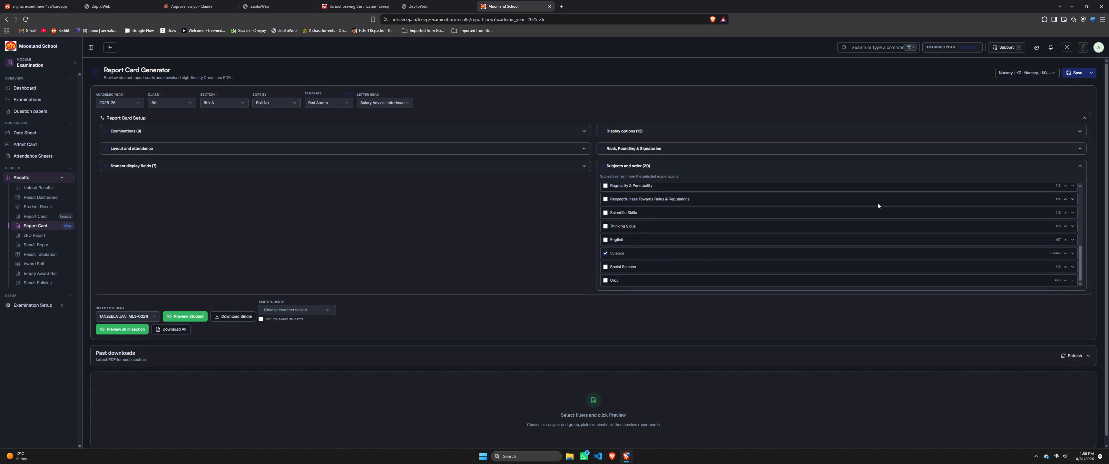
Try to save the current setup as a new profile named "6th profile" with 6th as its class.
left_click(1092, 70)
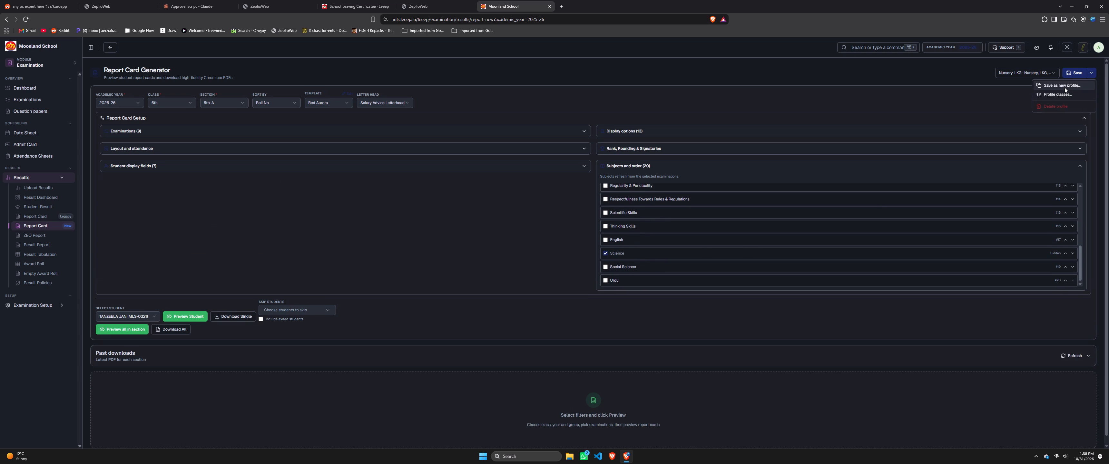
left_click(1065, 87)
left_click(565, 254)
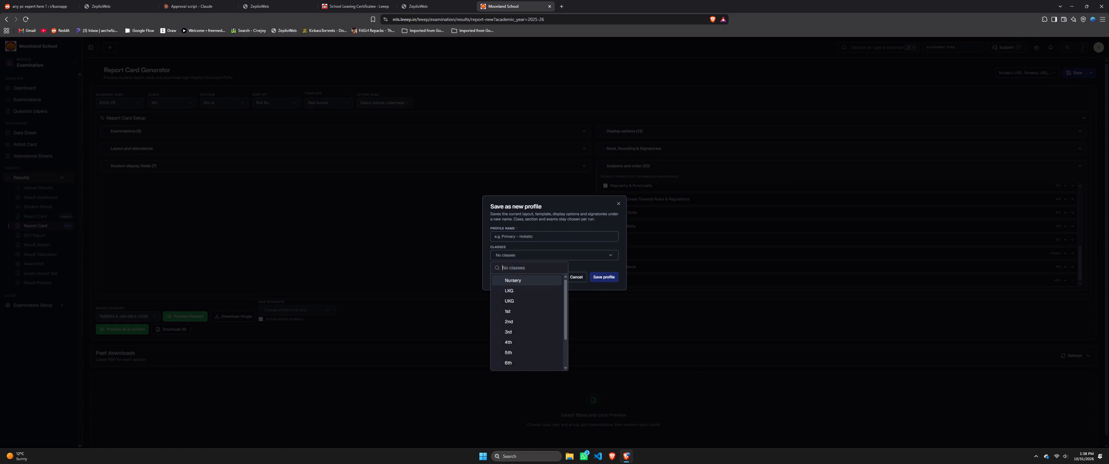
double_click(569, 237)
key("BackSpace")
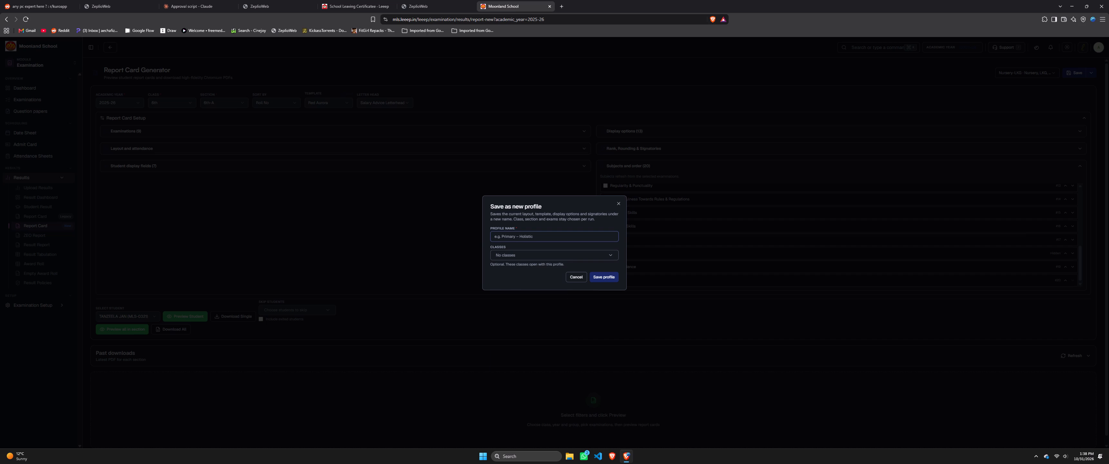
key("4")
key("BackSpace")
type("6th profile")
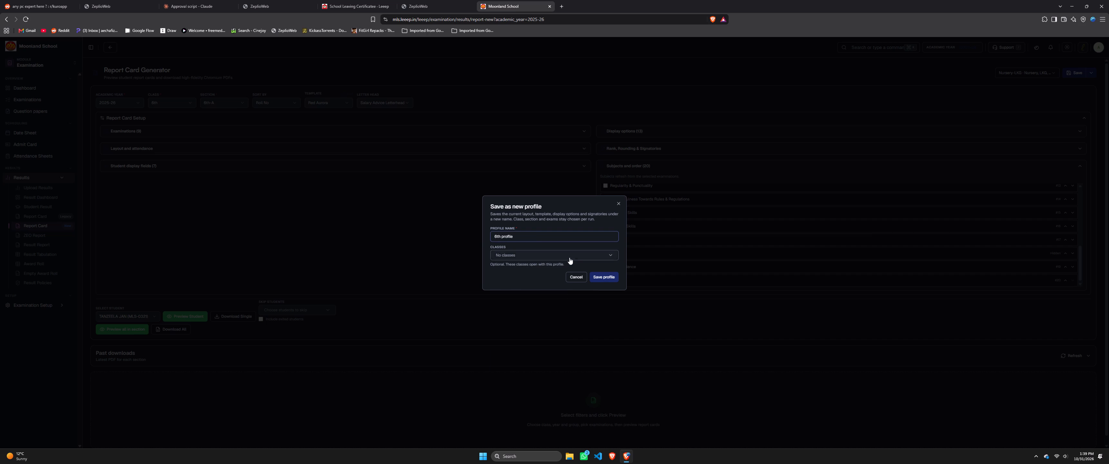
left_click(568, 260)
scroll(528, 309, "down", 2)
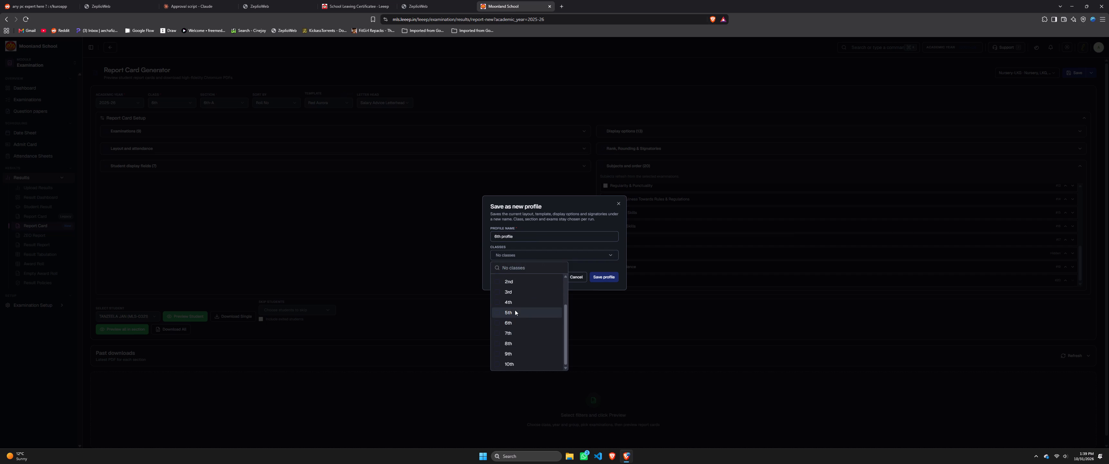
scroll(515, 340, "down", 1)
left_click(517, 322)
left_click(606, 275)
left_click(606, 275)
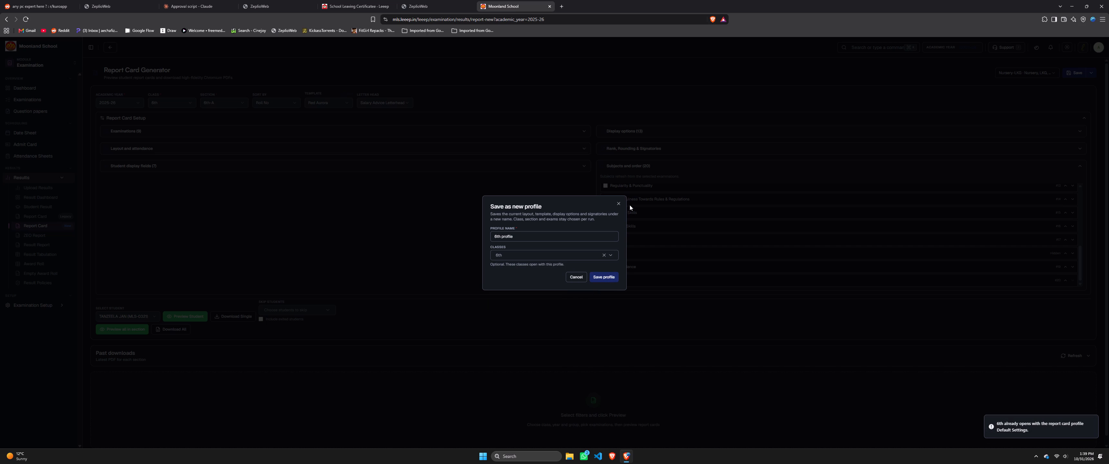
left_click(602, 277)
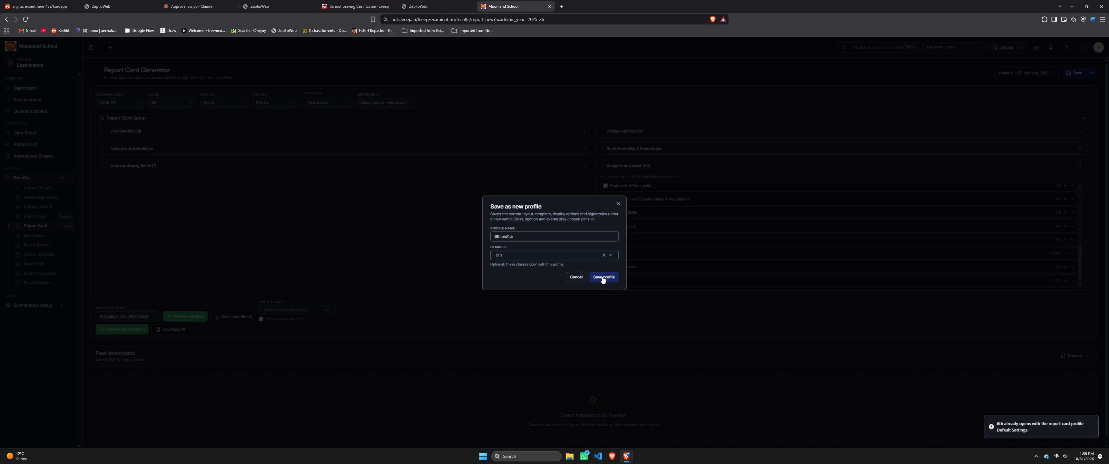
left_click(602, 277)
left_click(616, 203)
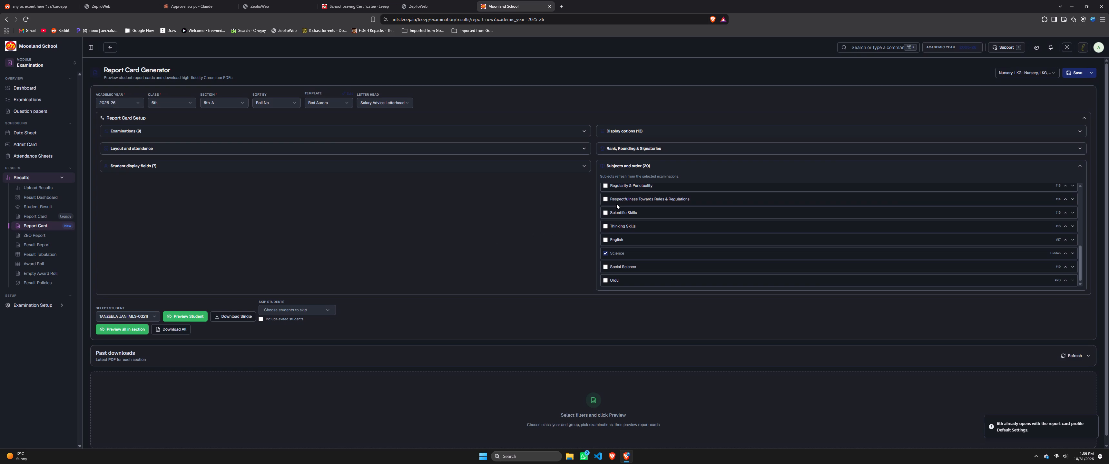
Switch back to the Default Settings profile, remove 6th from its assigned classes and save the class list.
left_click(1040, 74)
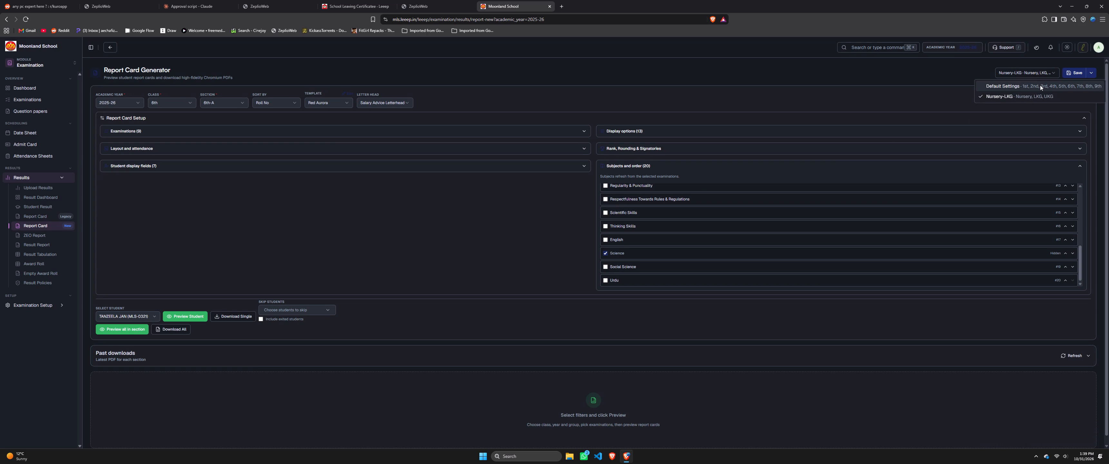
left_click(1040, 85)
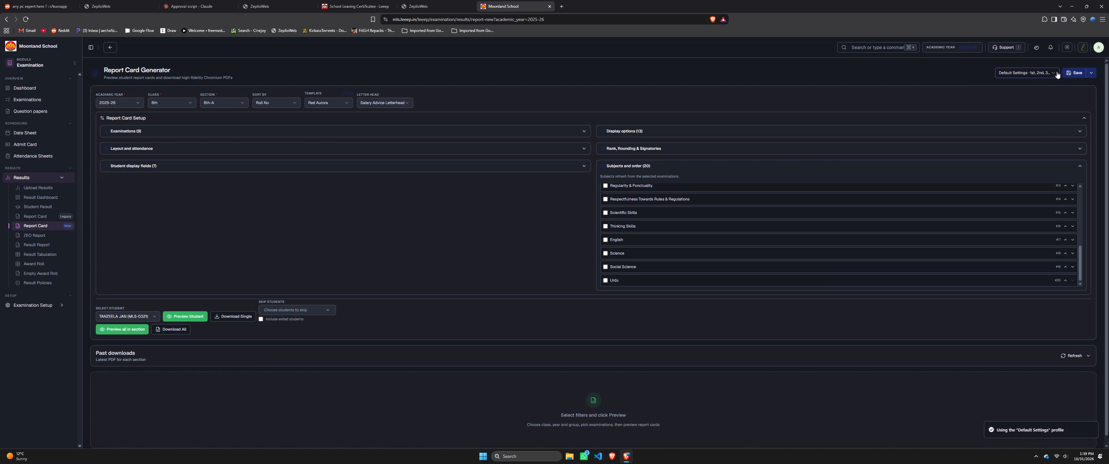
left_click(1092, 74)
double_click(1044, 73)
left_click(1046, 88)
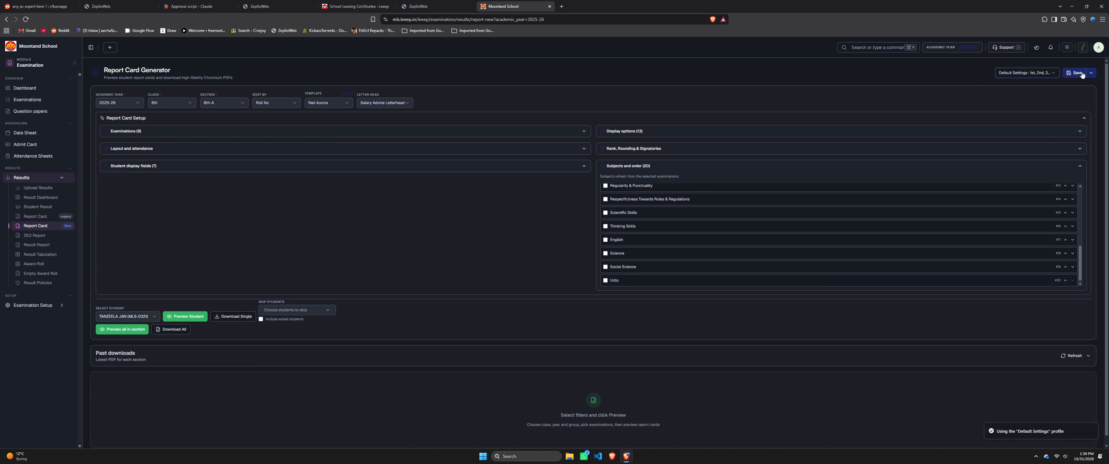
left_click(1102, 72)
left_click(1088, 75)
left_click(1056, 91)
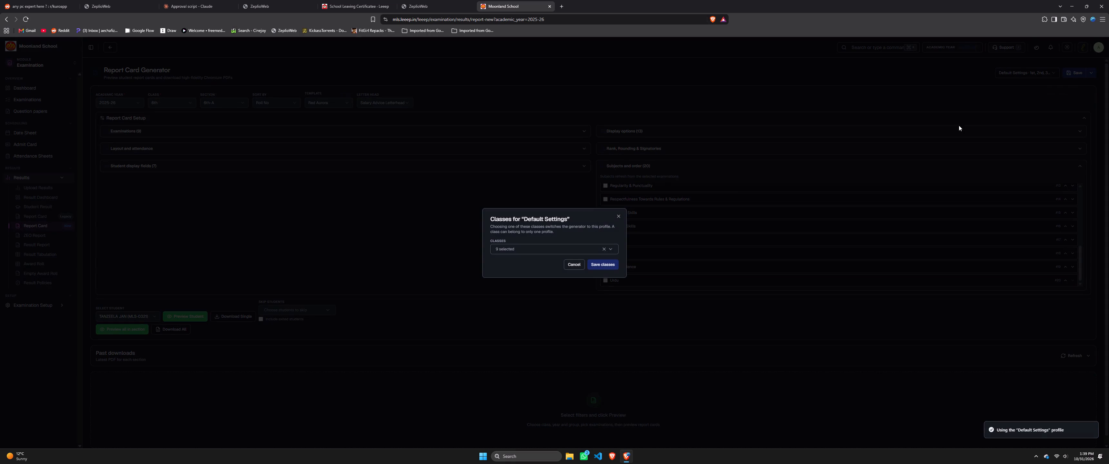
left_click(588, 249)
scroll(512, 324, "down", 2)
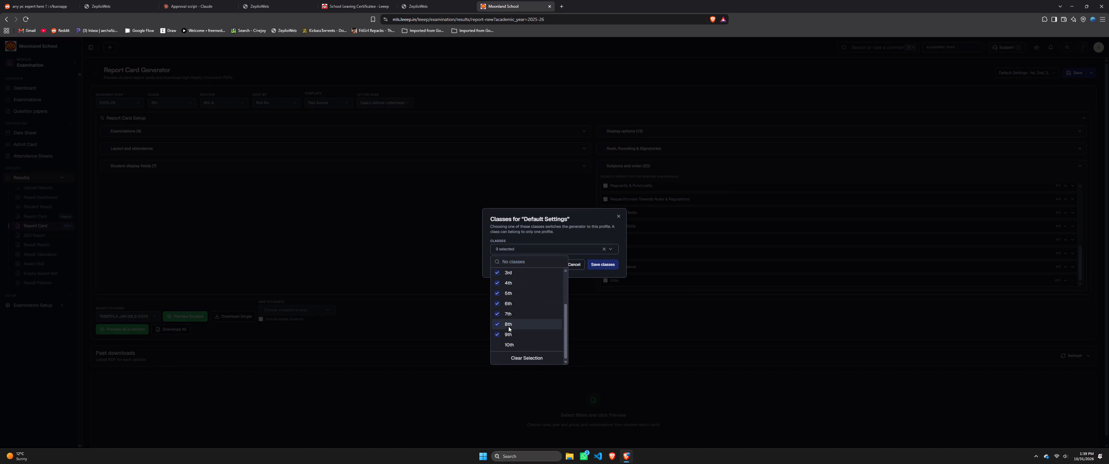
left_click(497, 313)
left_click(497, 313)
left_click(497, 307)
left_click(613, 265)
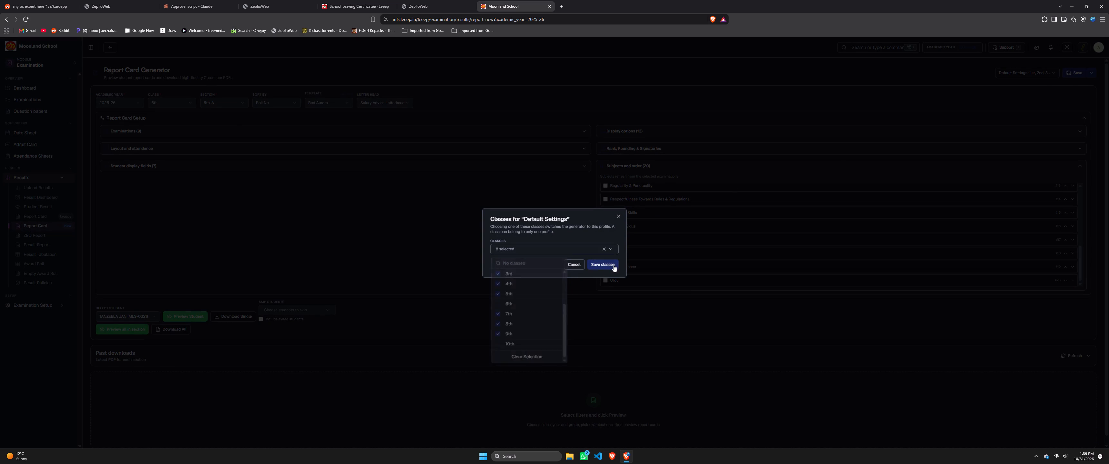
Recheck the classes assigned to the Default Settings profile without changing them.
left_click(1097, 72)
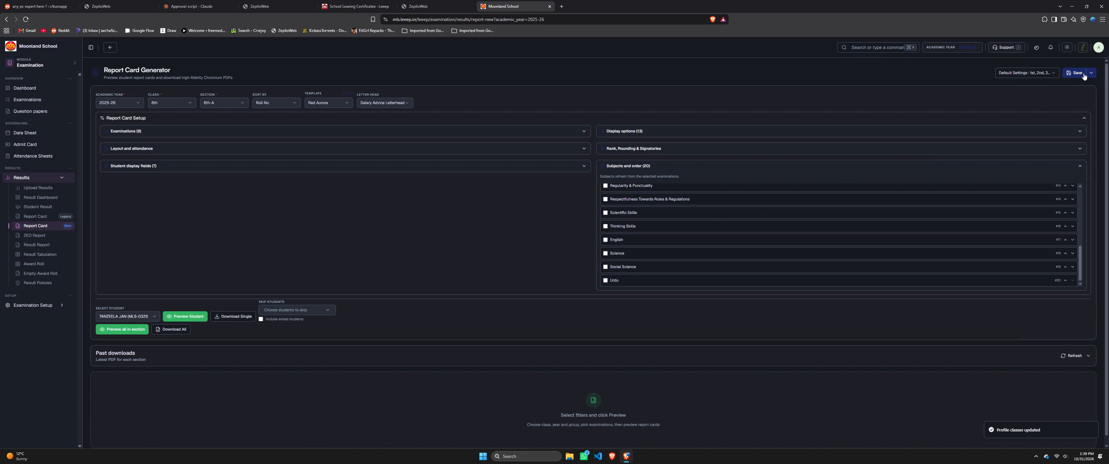
left_click(1090, 73)
left_click_drag(1069, 87, 1071, 97)
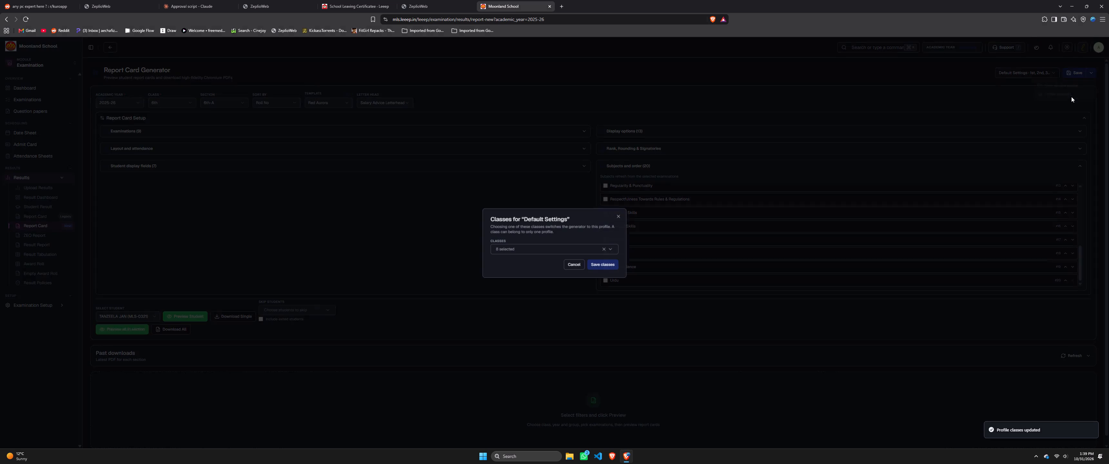
left_click(619, 212)
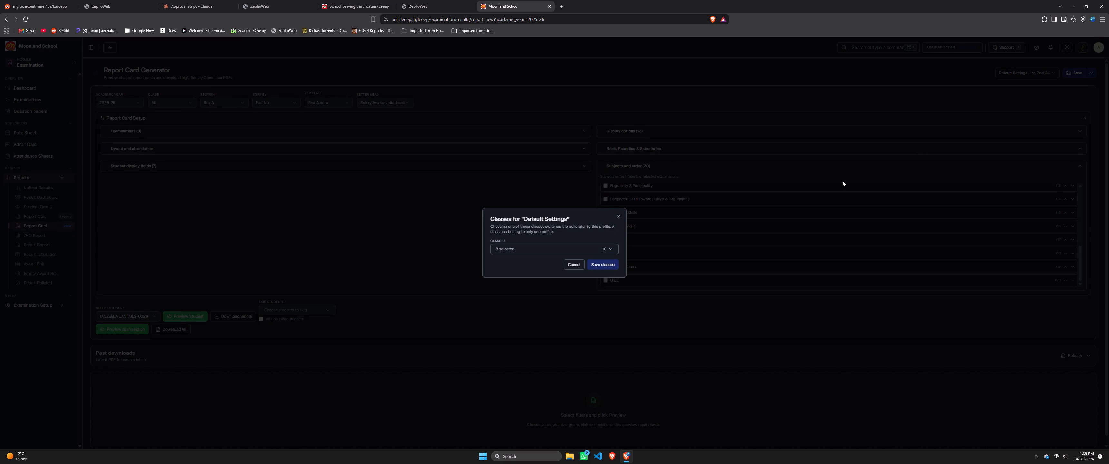
left_click(1046, 98)
left_click(1094, 72)
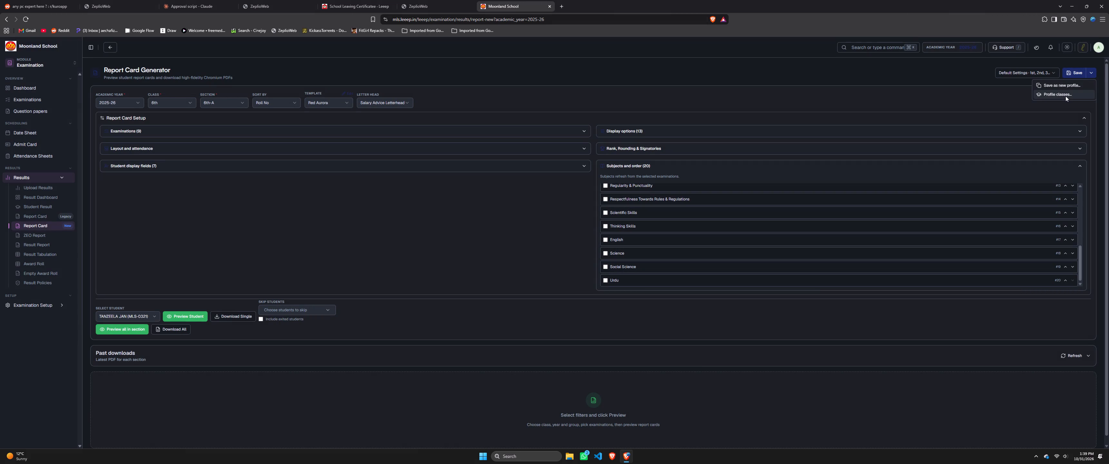
left_click(1065, 96)
left_click(986, 97)
Save the current setup as a new profile named "6th profile" for class 6th.
left_click(1090, 70)
left_click(1068, 83)
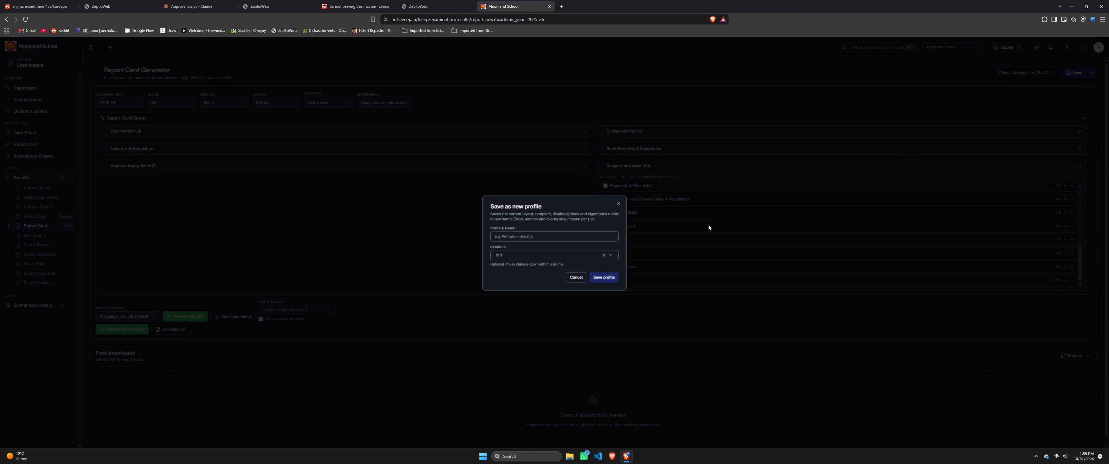
left_click(593, 237)
key("BackSpace")
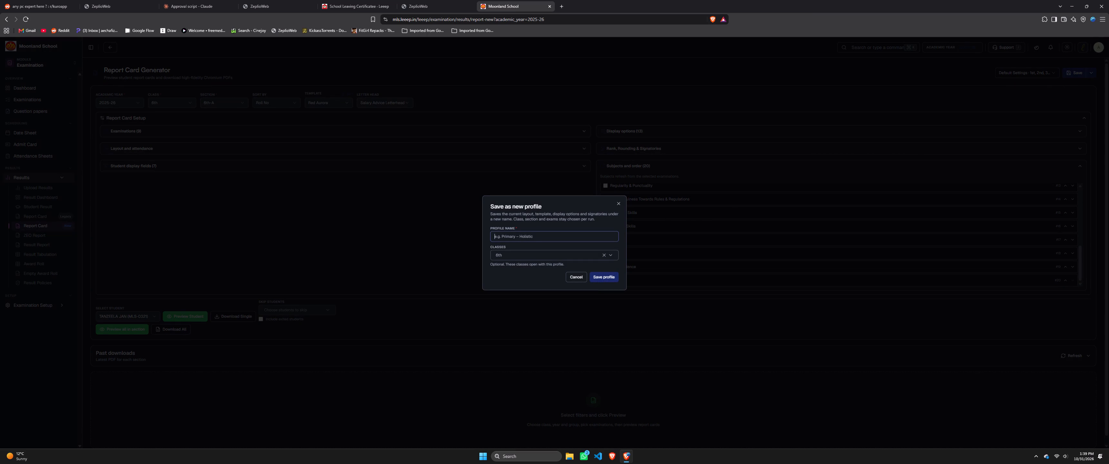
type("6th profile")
left_click(599, 274)
scroll(650, 247, "down", 3)
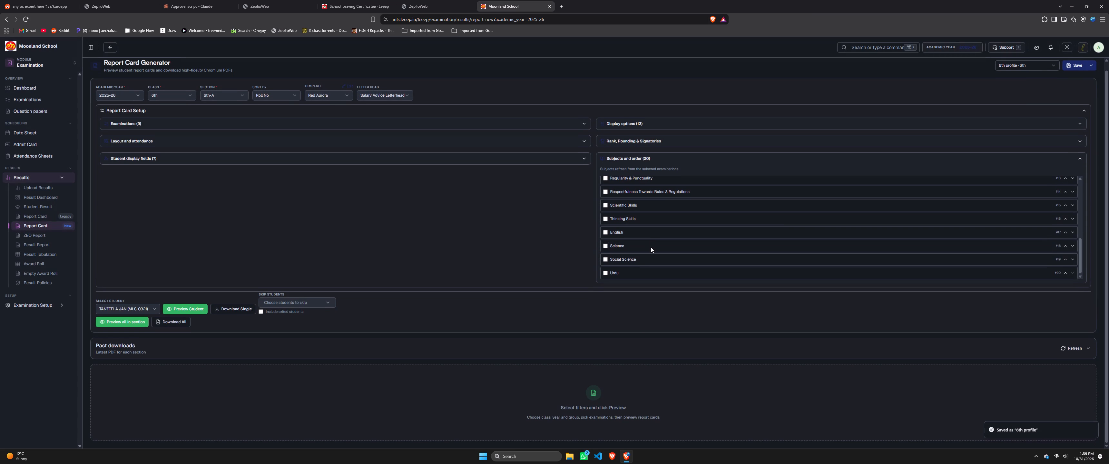
Tick Science in the subjects and order list and save the change to the 6th profile.
left_click(606, 244)
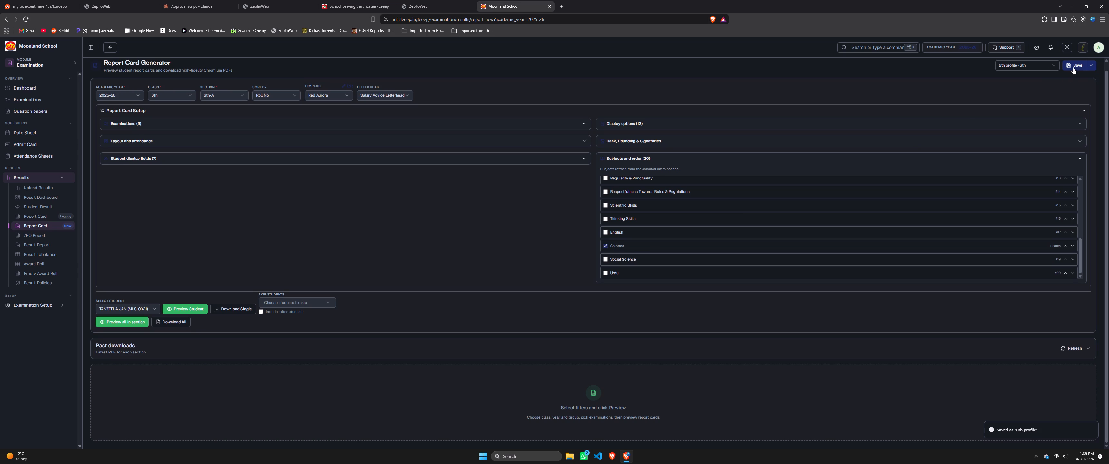
left_click(1073, 67)
Generate a preview of the selected student's report card and examine its scholastic marks.
left_click(189, 312)
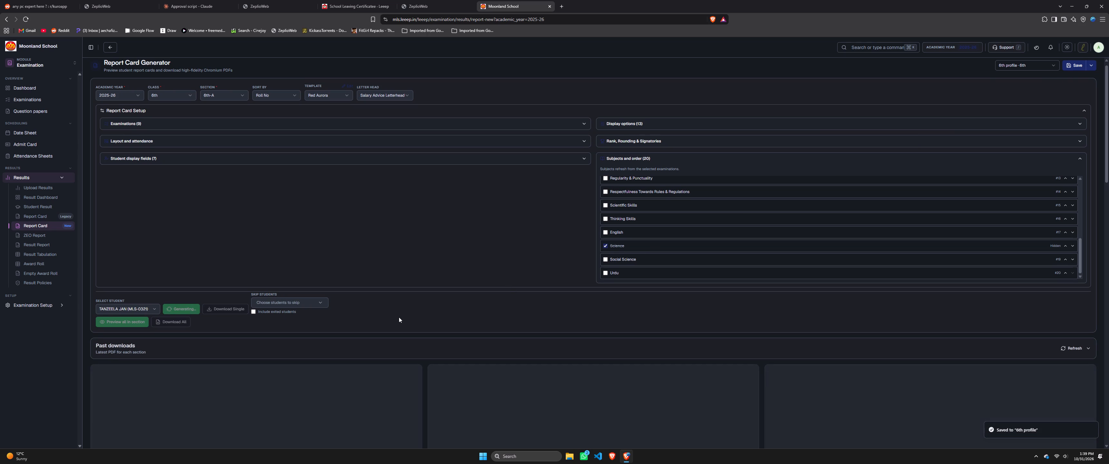
scroll(432, 267, "down", 8)
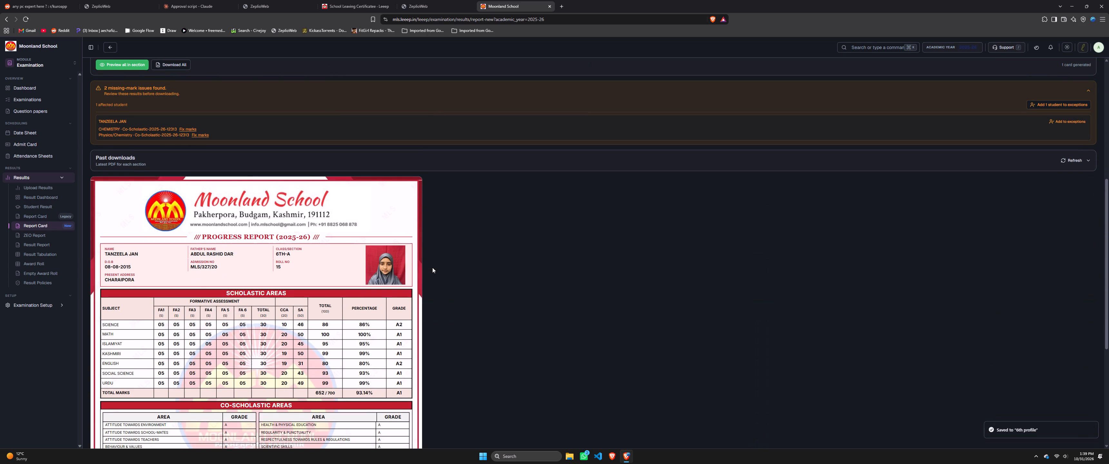
scroll(432, 267, "up", 11)
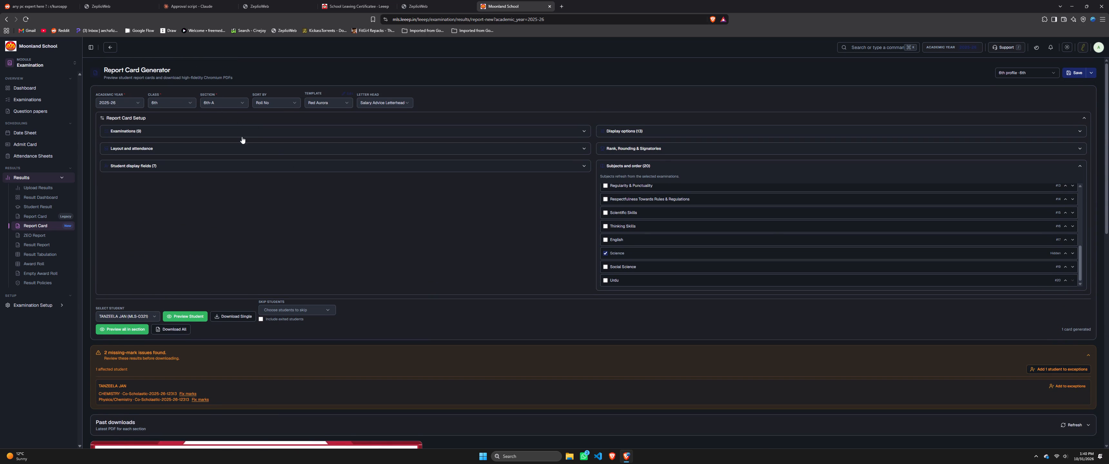
scroll(290, 238, "down", 6)
scroll(296, 238, "up", 4)
scroll(266, 155, "up", 2)
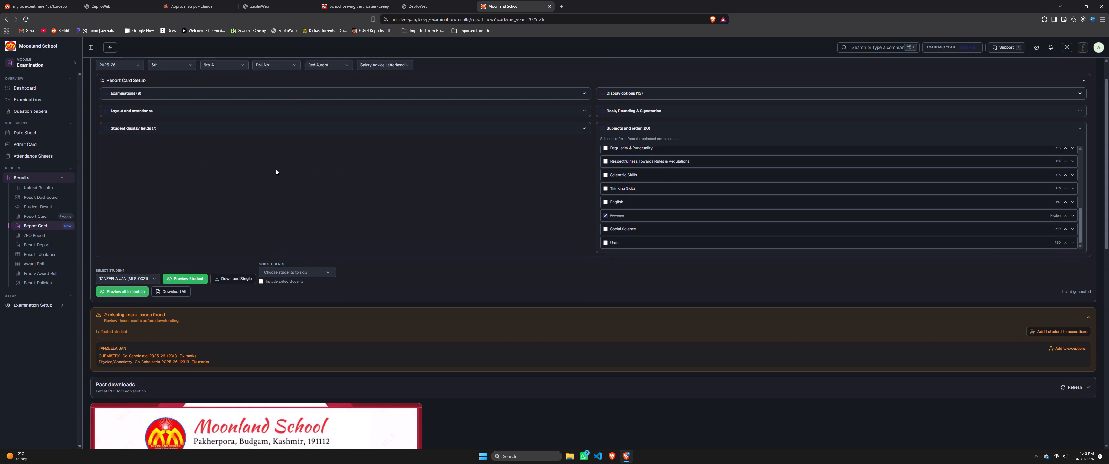